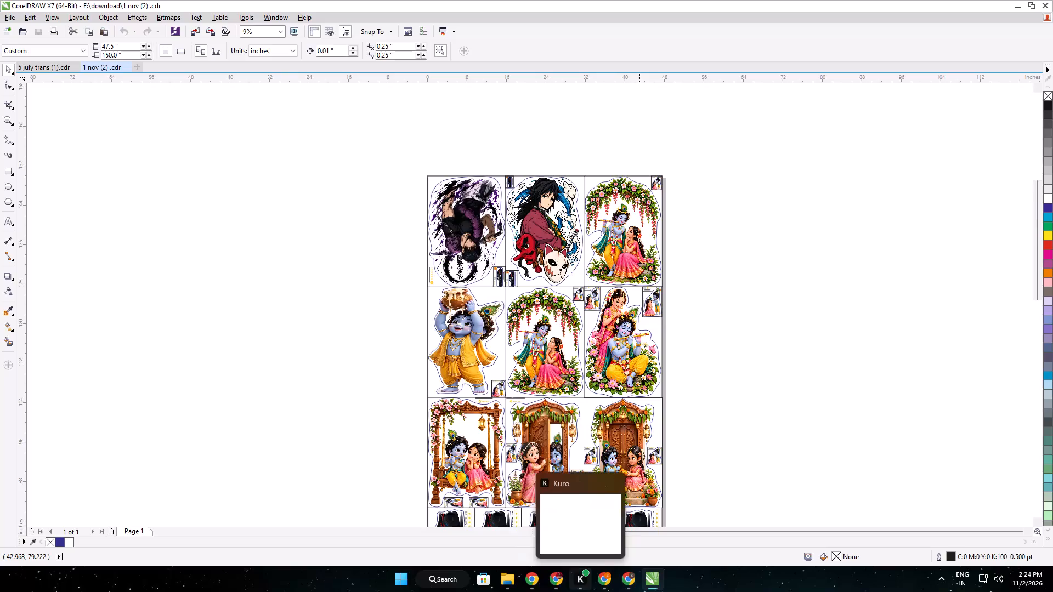
# Switch to the Meesho supplier panel in Chrome, dismiss the Flash Sale offer and review the pending orders list.
pyautogui.click(534, 579)
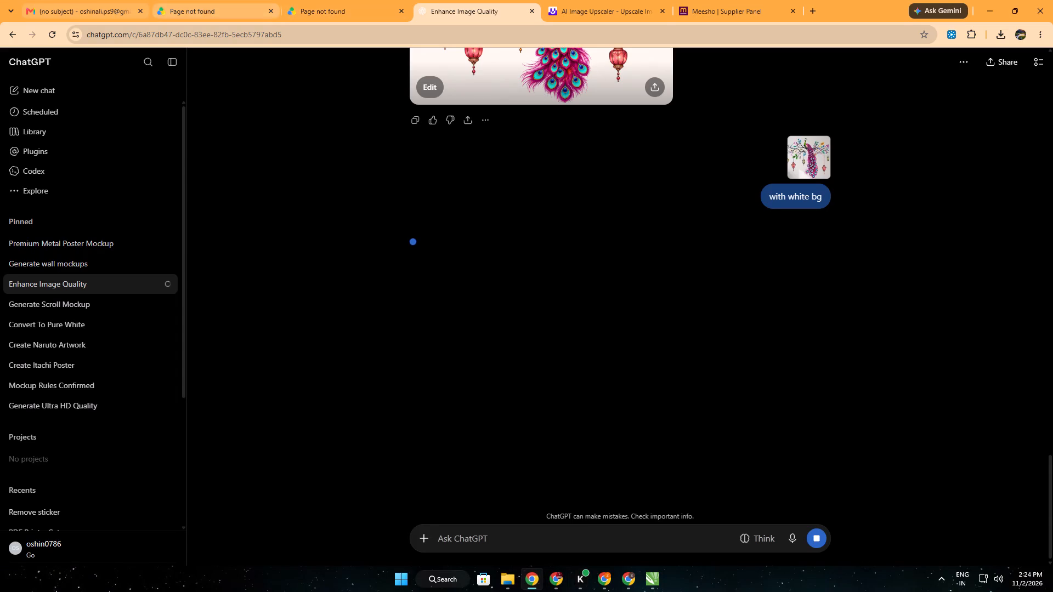
pyautogui.click(576, 0)
pyautogui.click(689, 0)
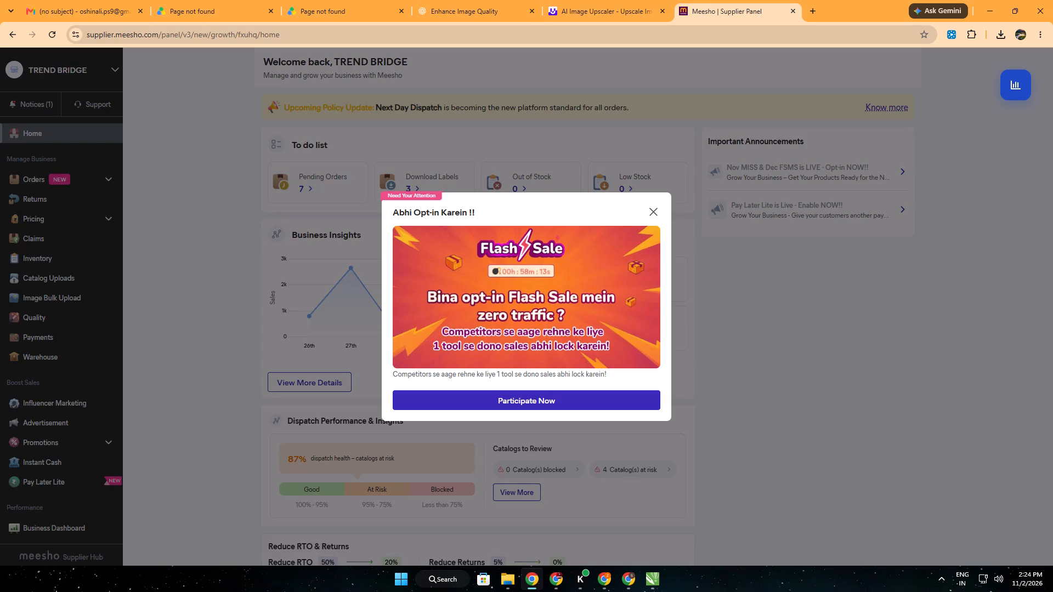
pyautogui.click(659, 211)
pyautogui.click(298, 186)
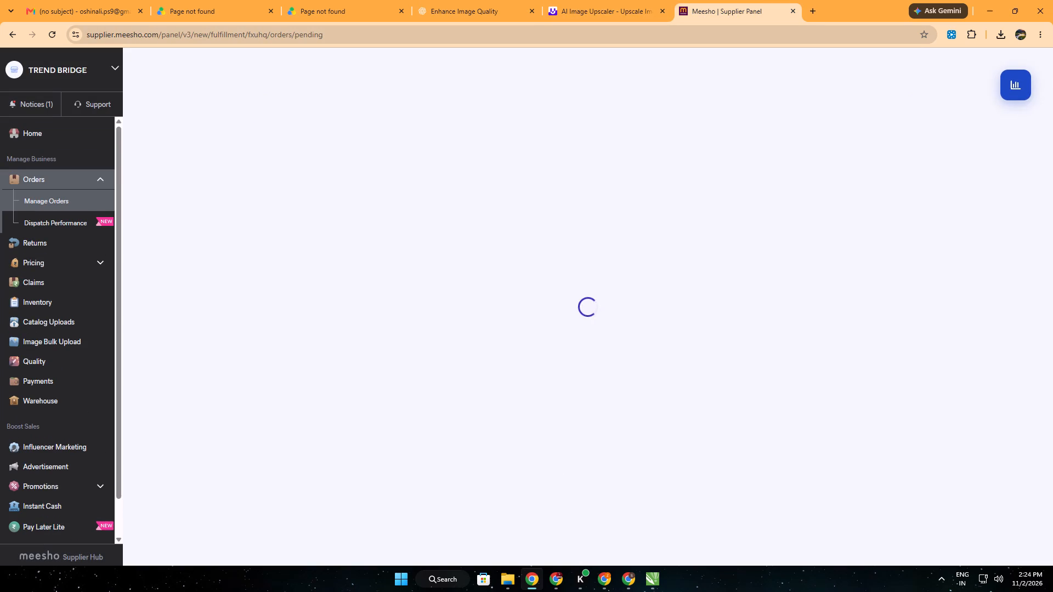
pyautogui.scroll(-13, 347, 417)
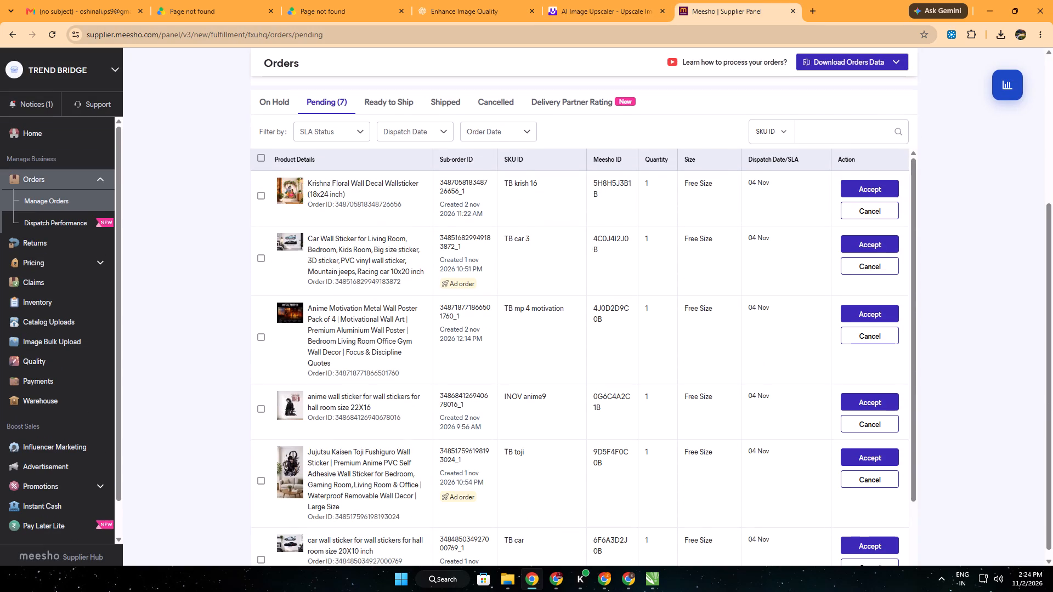
pyautogui.scroll(-3, 296, 240)
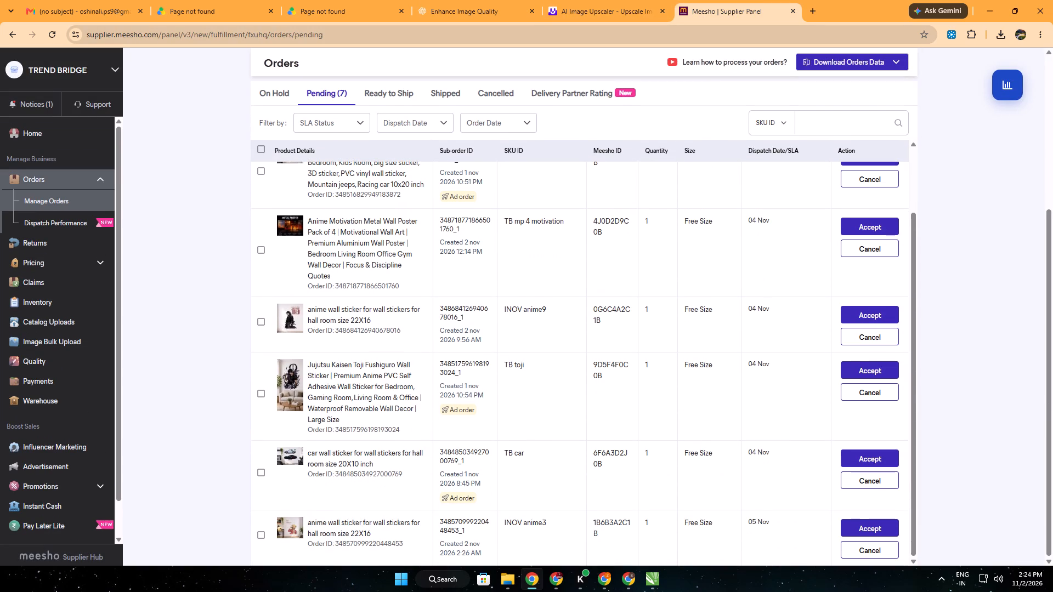
pyautogui.scroll(-2, 295, 473)
pyautogui.scroll(-5, 337, 382)
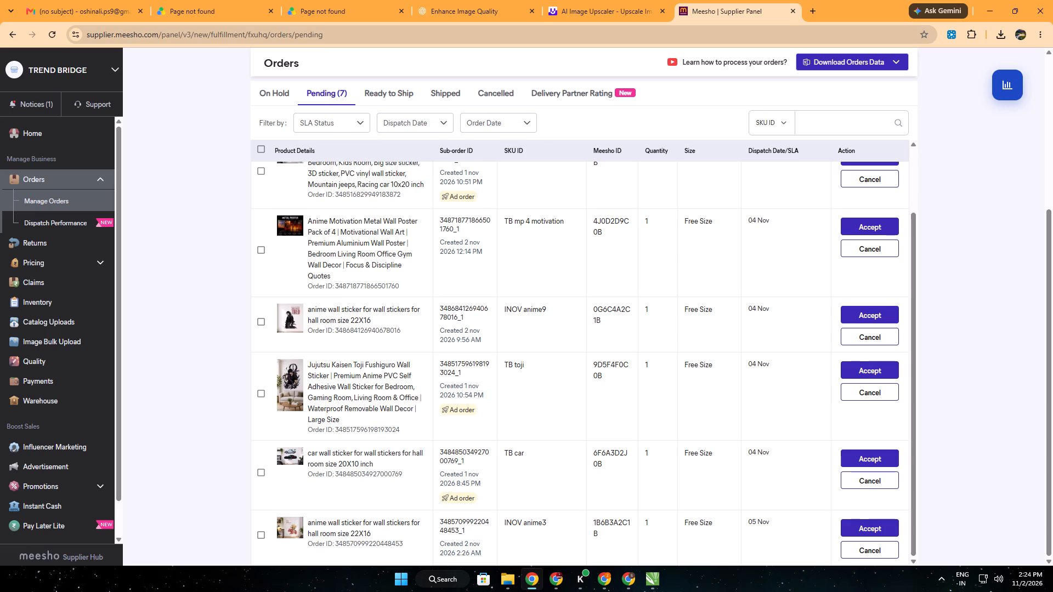
# Back in CorelDRAW, delete the two anime stickers from the page's top row, including their frames and small labels.
pyautogui.click(644, 576)
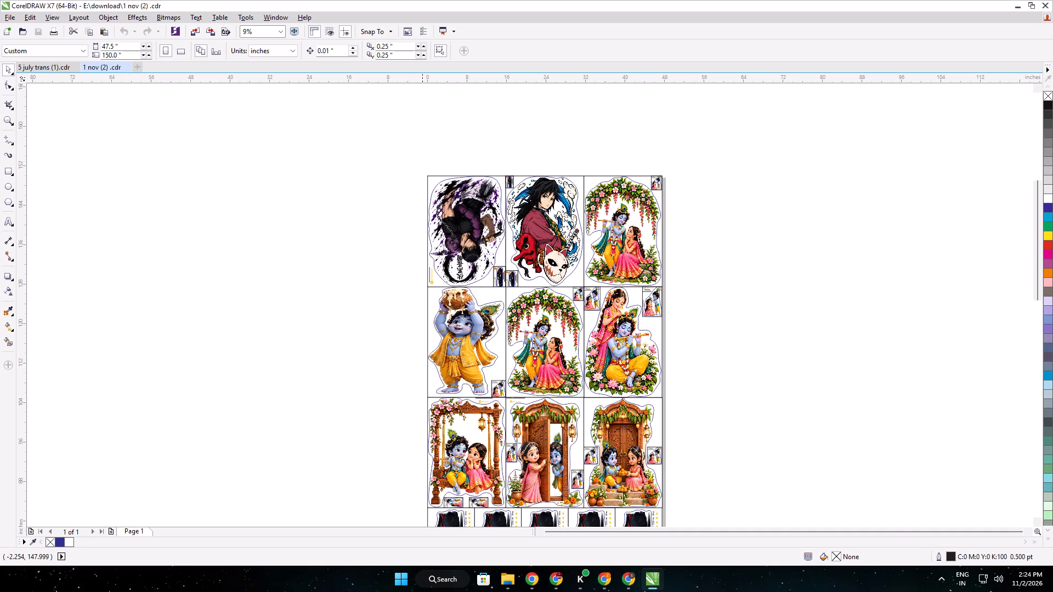
pyautogui.moveTo(420, 162); pyautogui.dragTo(506, 295)
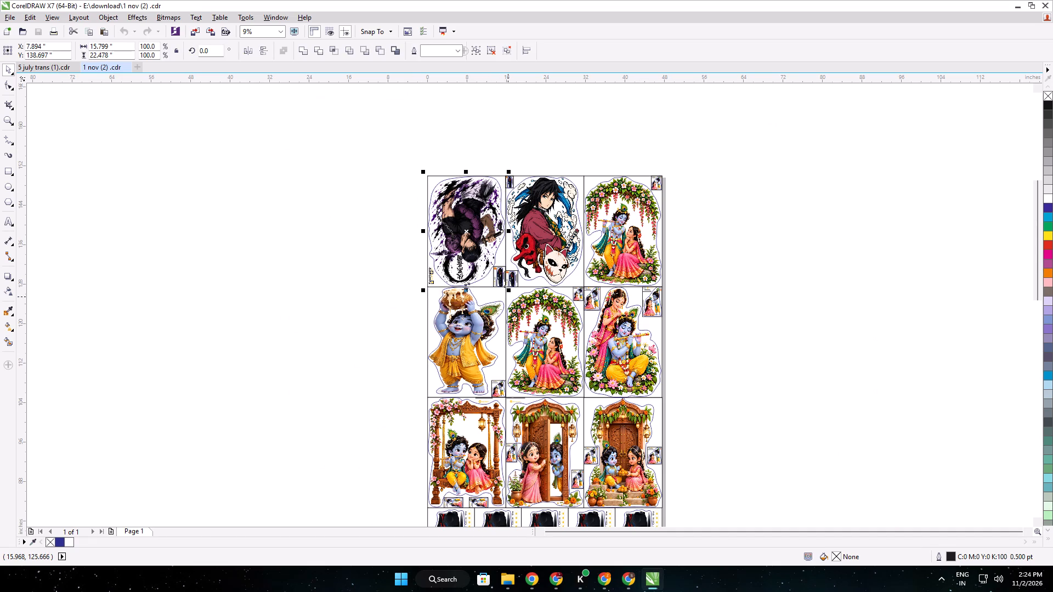
pyautogui.press('Delete')
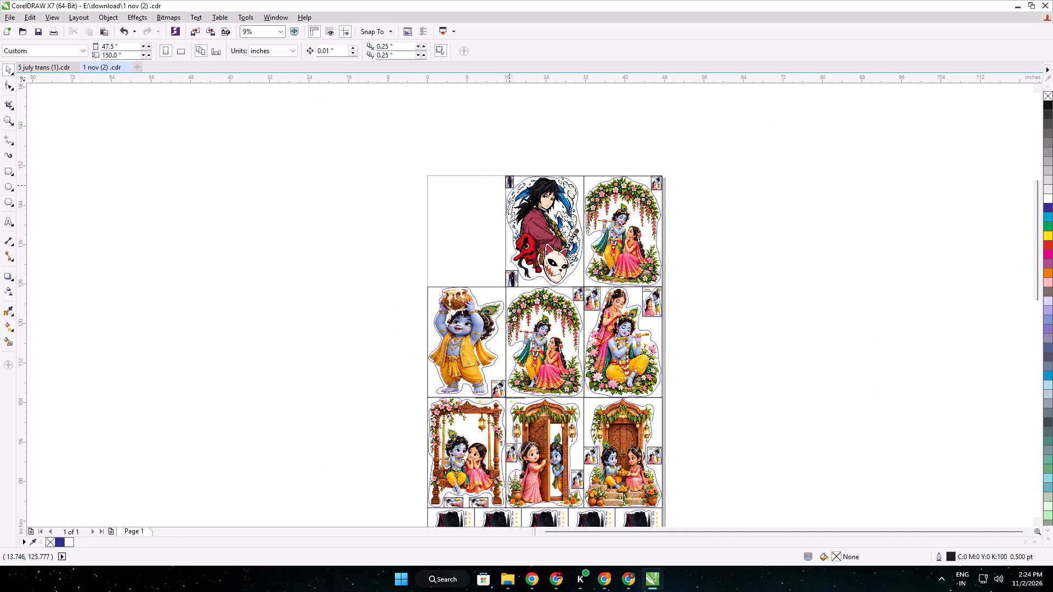
pyautogui.moveTo(494, 167); pyautogui.dragTo(669, 291)
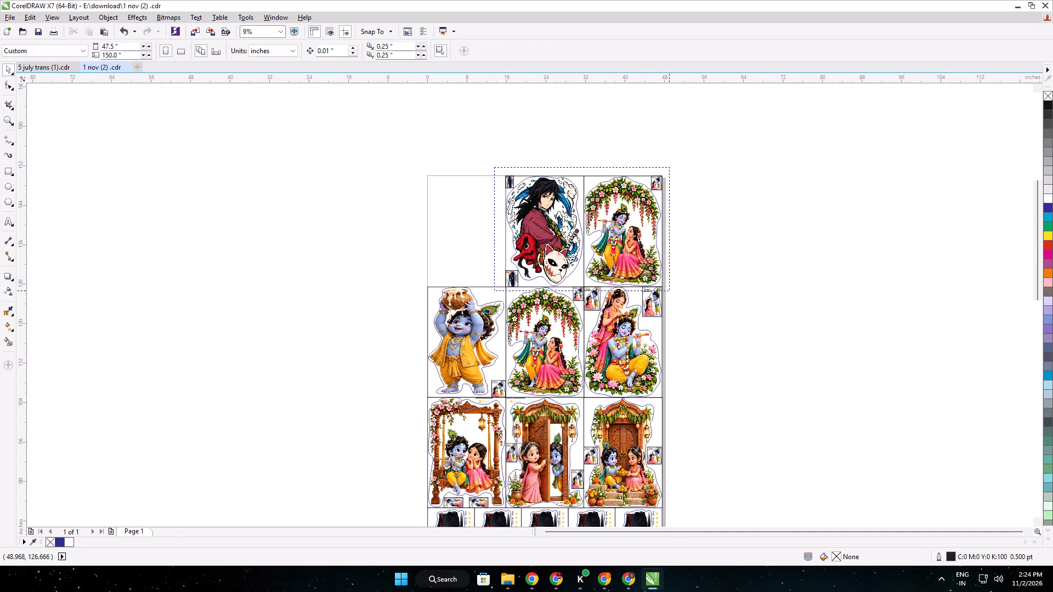
pyautogui.moveTo(669, 291); pyautogui.dragTo(669, 290)
pyautogui.click(555, 268)
pyautogui.click(489, 240)
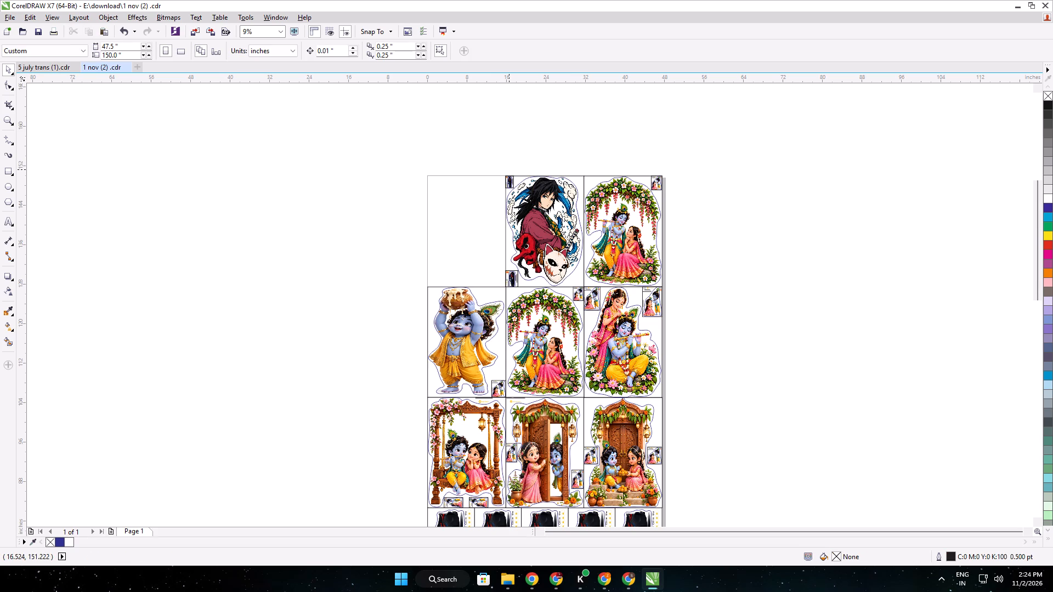
pyautogui.moveTo(493, 156); pyautogui.dragTo(584, 291)
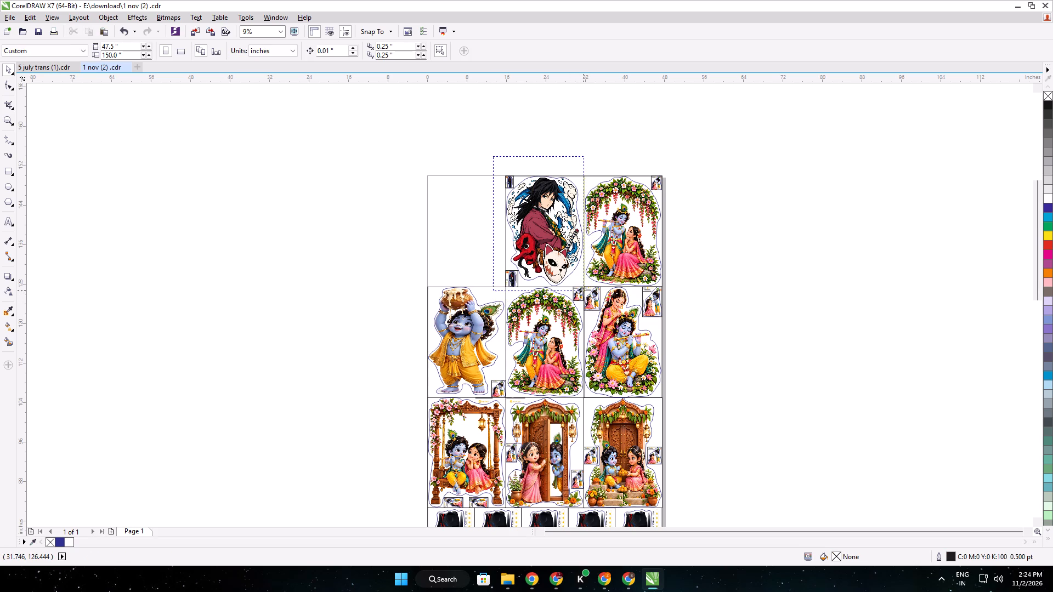
pyautogui.moveTo(584, 291); pyautogui.dragTo(584, 288)
pyautogui.press('Delete')
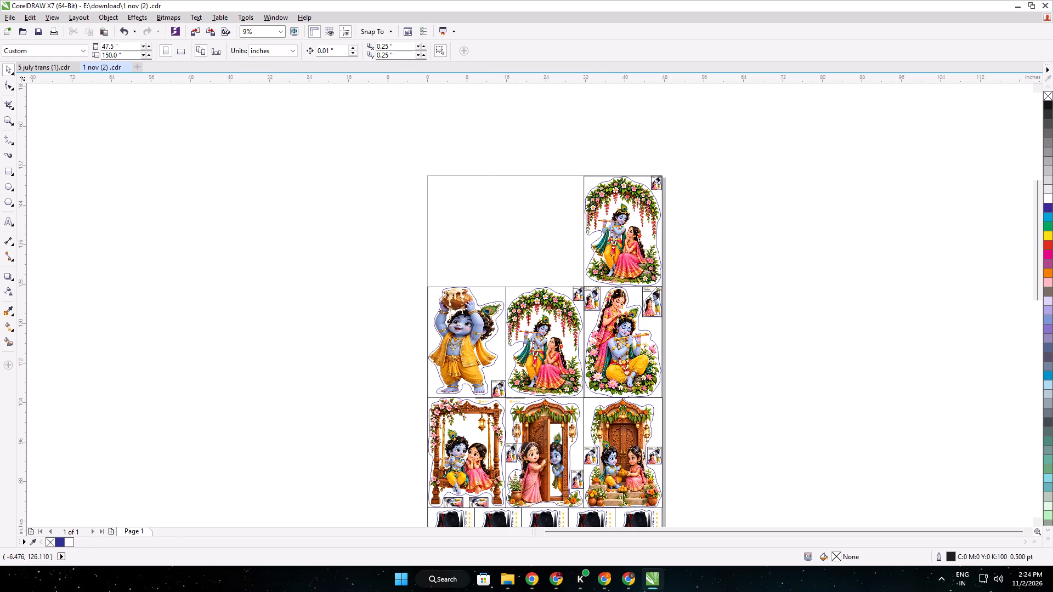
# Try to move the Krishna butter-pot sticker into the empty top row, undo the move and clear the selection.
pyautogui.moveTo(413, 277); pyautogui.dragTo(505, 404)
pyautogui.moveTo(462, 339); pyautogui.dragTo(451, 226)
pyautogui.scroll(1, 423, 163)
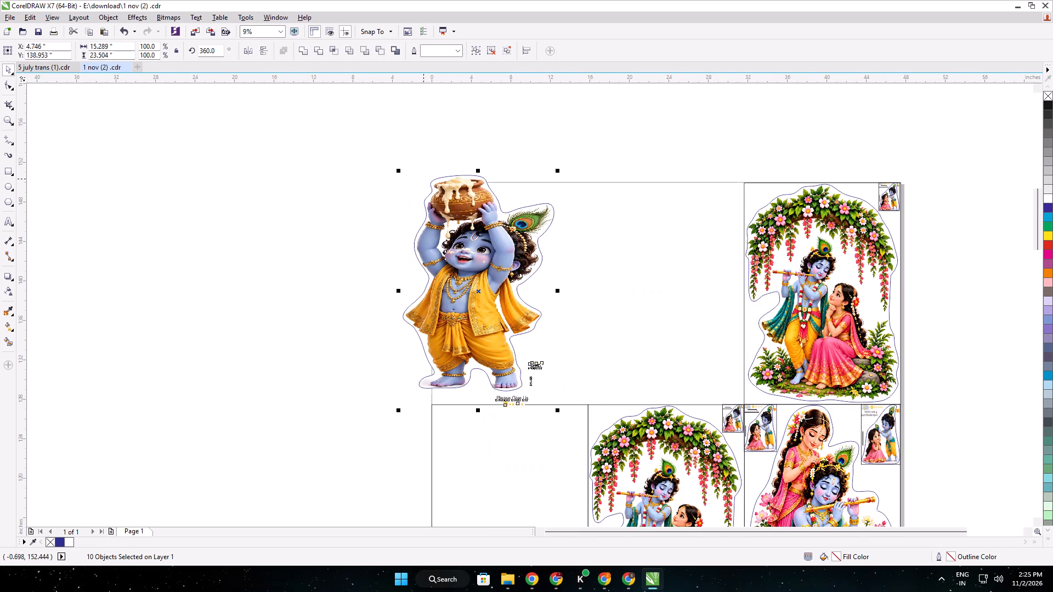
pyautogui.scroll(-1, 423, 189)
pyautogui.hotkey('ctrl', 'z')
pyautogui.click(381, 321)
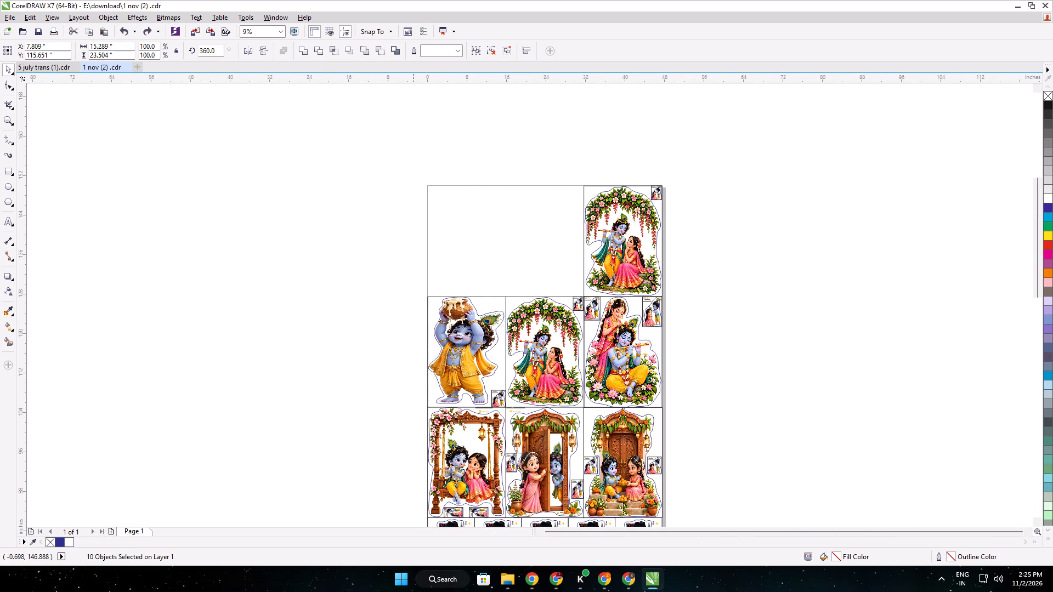
# Move the Krishna butter-pot sticker with its frame and label from the second row into the page's empty top-left cell.
pyautogui.moveTo(406, 286); pyautogui.dragTo(506, 408)
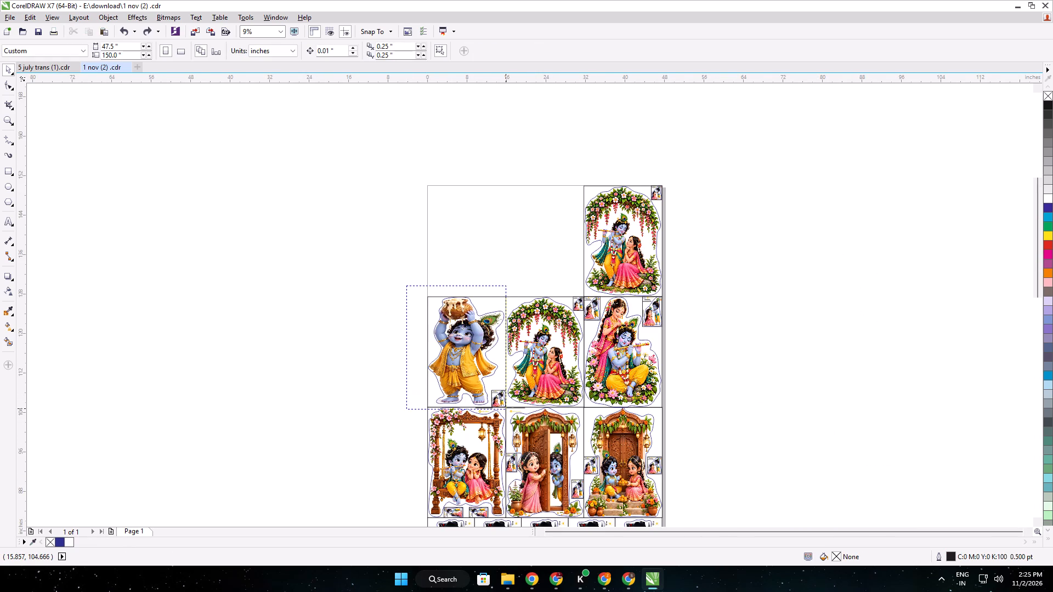
pyautogui.moveTo(506, 408); pyautogui.dragTo(506, 408)
pyautogui.moveTo(480, 378); pyautogui.dragTo(467, 326)
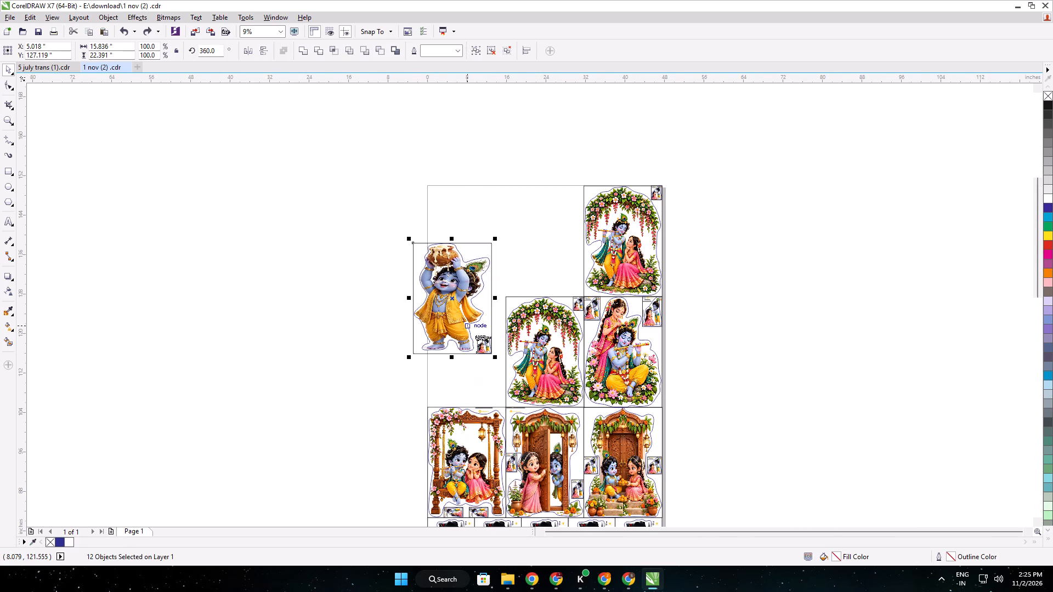
pyautogui.scroll(1, 456, 363)
pyautogui.scroll(1, 461, 219)
pyautogui.moveTo(461, 220); pyautogui.dragTo(519, 343, button='middle')
pyautogui.scroll(-1, 486, 293)
pyautogui.moveTo(459, 288); pyautogui.dragTo(492, 174)
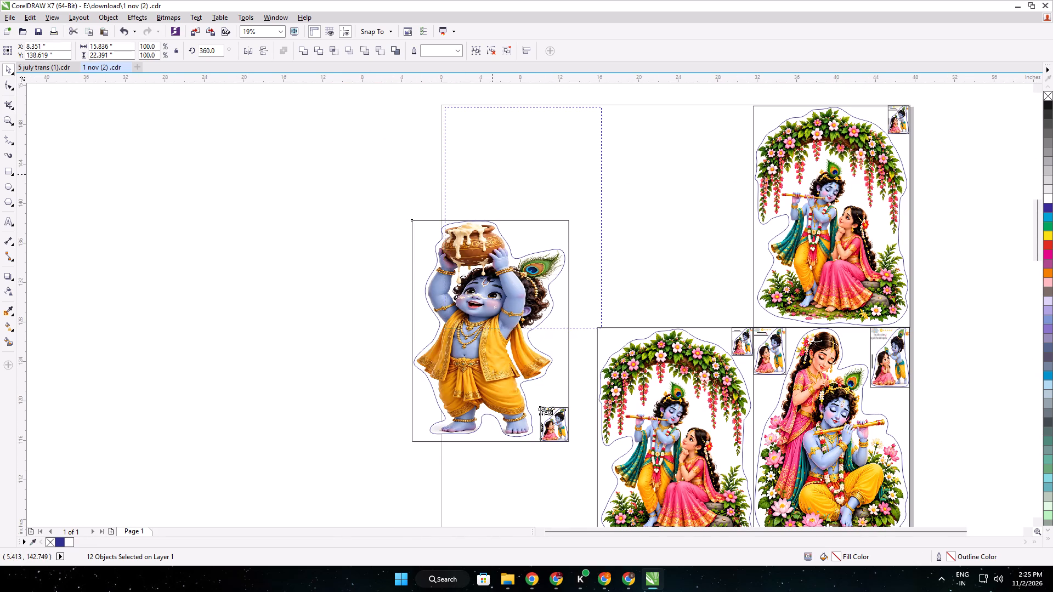
pyautogui.moveTo(492, 174); pyautogui.dragTo(489, 173)
# Fine-position the butter-pot sticker so its frame lines up with the page's top-left corner.
pyautogui.scroll(2, 478, 97)
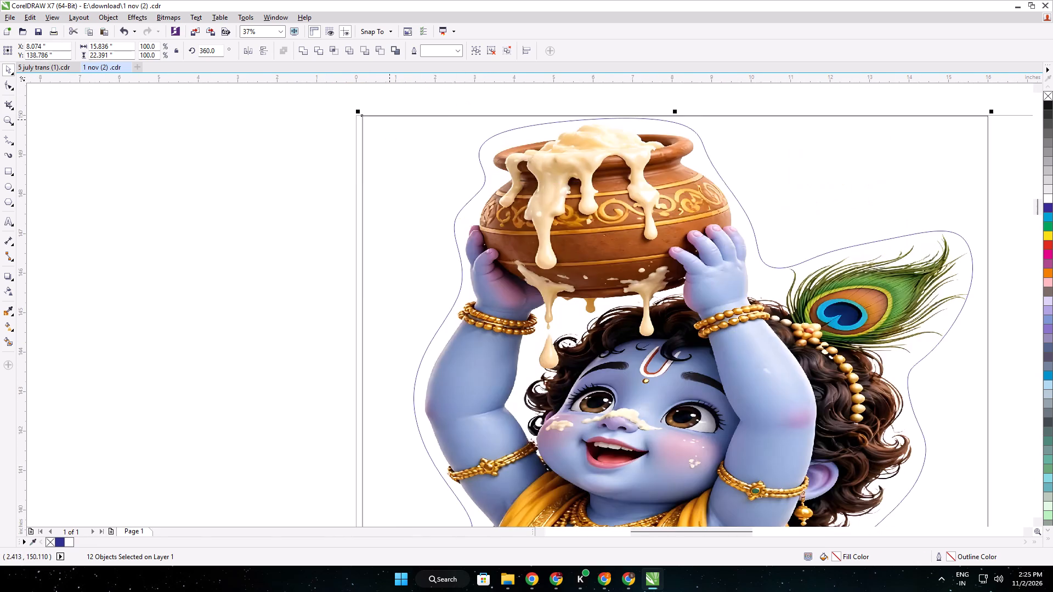
pyautogui.scroll(2, 388, 119)
pyautogui.moveTo(375, 149); pyautogui.dragTo(352, 148)
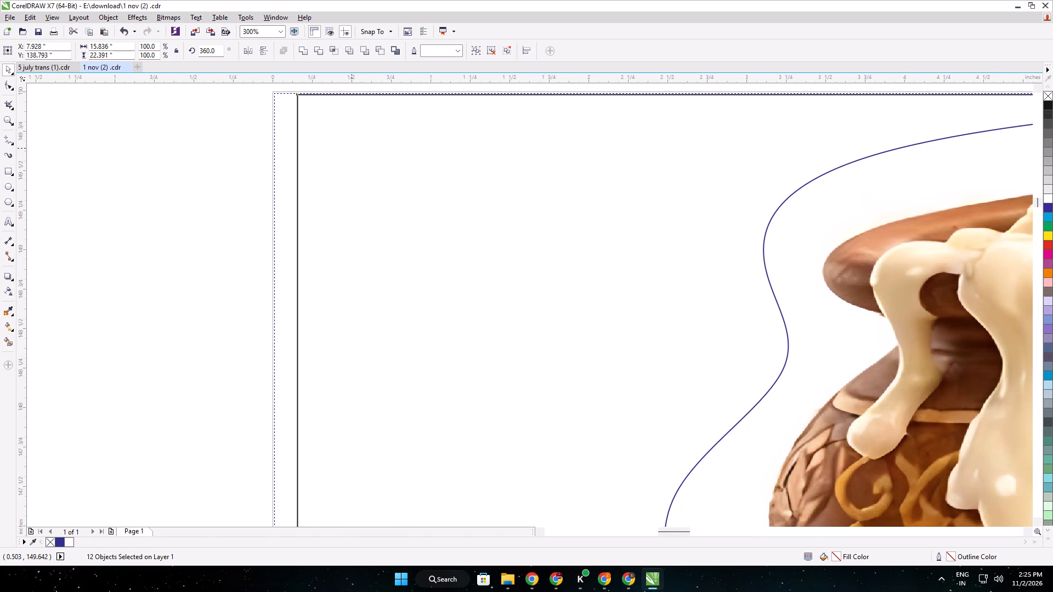
pyautogui.moveTo(352, 148); pyautogui.dragTo(350, 147)
pyautogui.press('Up')
pyautogui.scroll(-5, 350, 147)
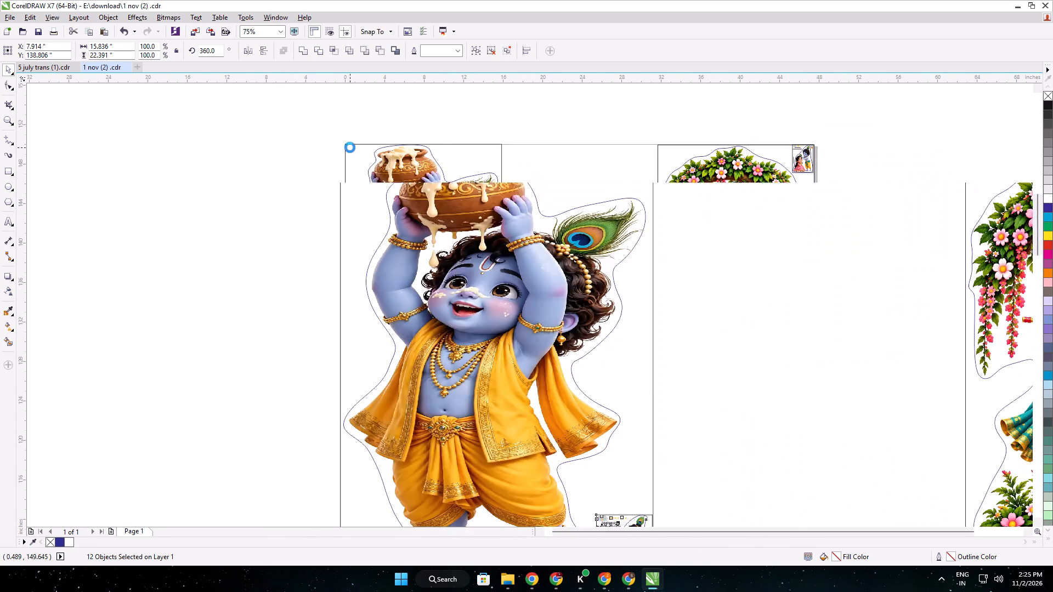
pyautogui.click(533, 302)
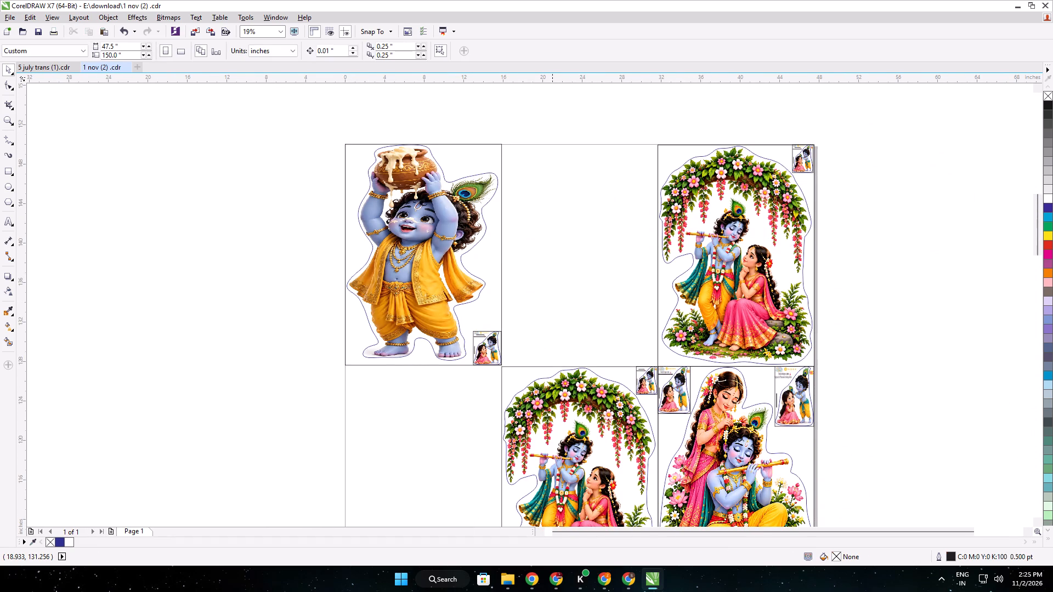
# Take the framed flower-arch Krishna and Radha sticker out of the top row and delete it with its label.
pyautogui.moveTo(597, 265); pyautogui.dragTo(492, 264, button='middle')
pyautogui.moveTo(545, 242); pyautogui.dragTo(515, 246, button='middle')
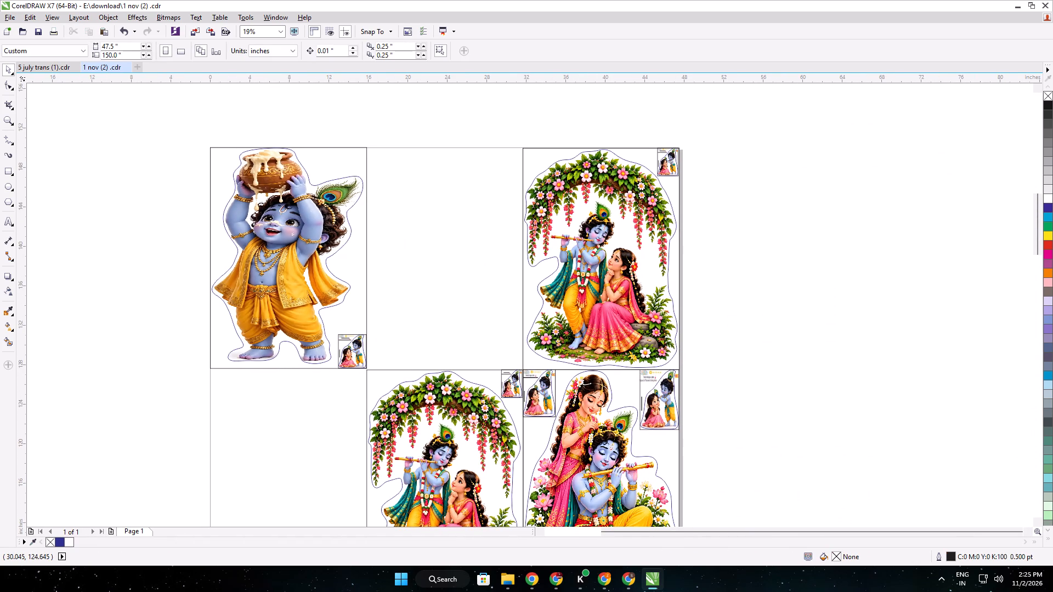
pyautogui.moveTo(699, 126); pyautogui.dragTo(522, 370)
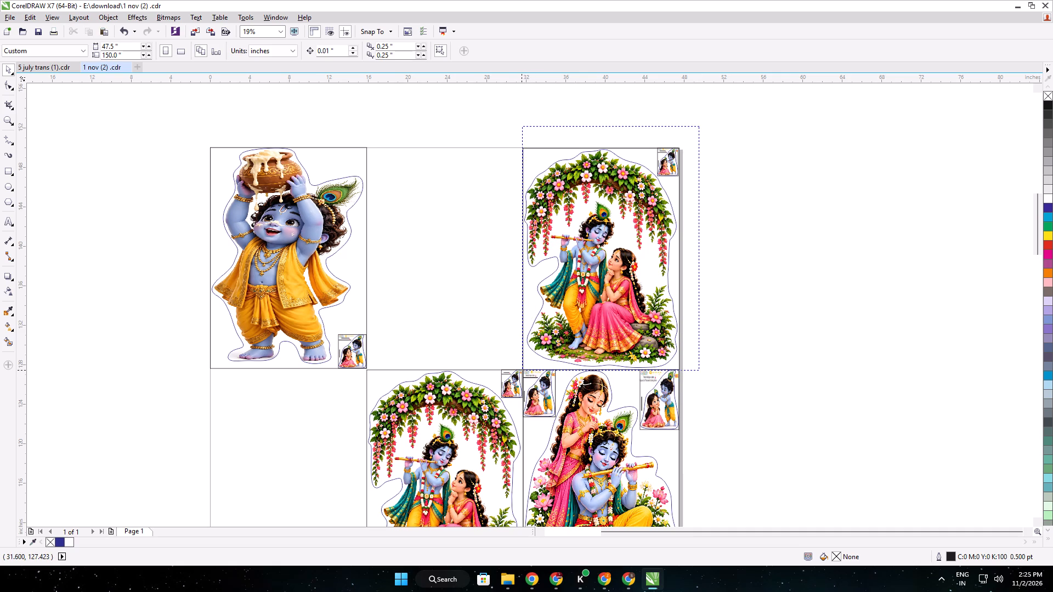
pyautogui.moveTo(522, 370); pyautogui.dragTo(513, 372)
pyautogui.moveTo(588, 263); pyautogui.dragTo(428, 274)
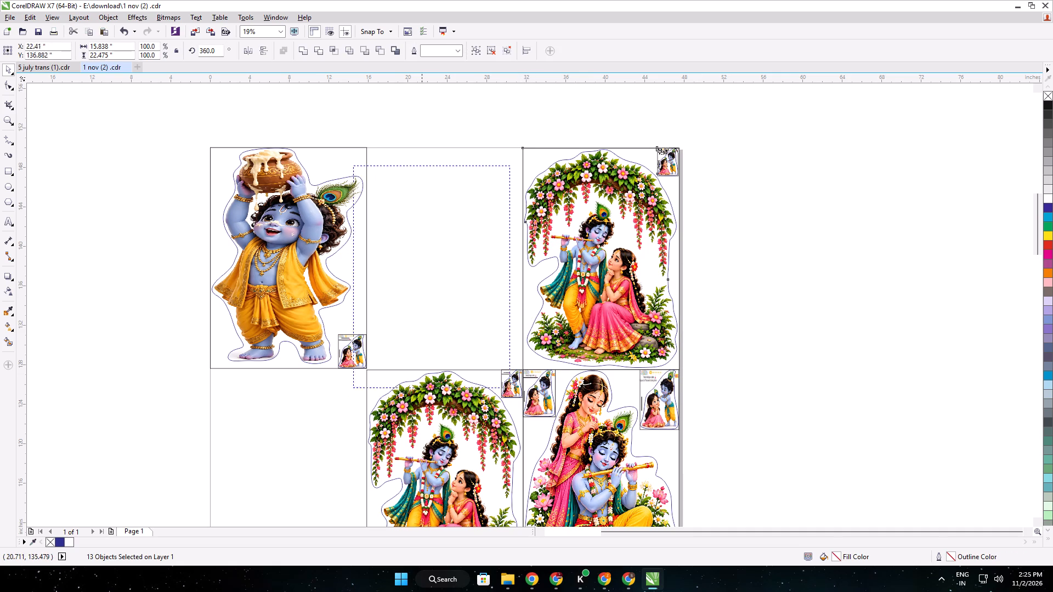
pyautogui.moveTo(428, 274); pyautogui.dragTo(434, 268)
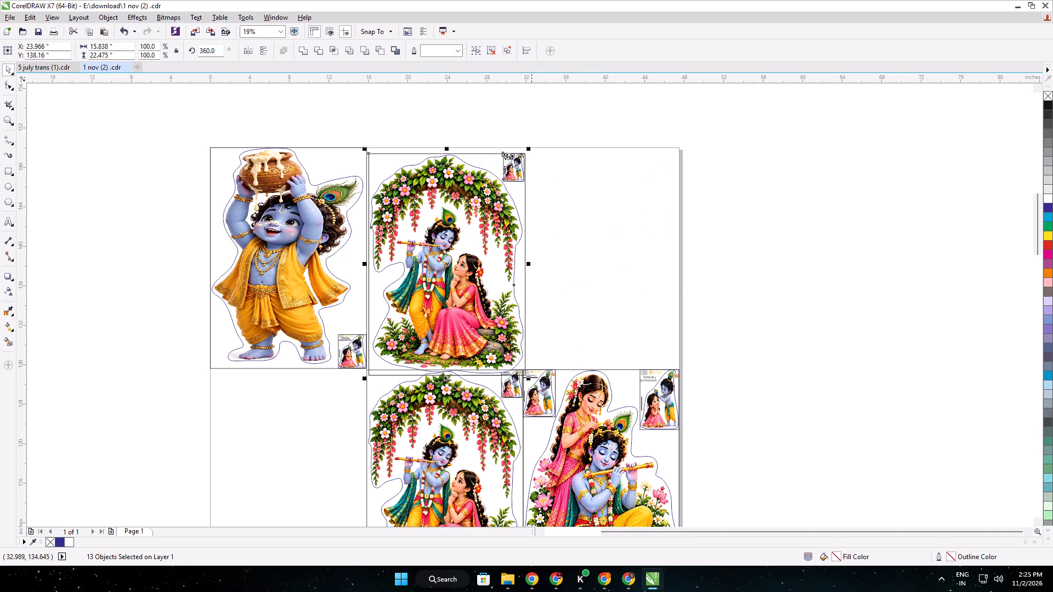
pyautogui.moveTo(477, 279); pyautogui.dragTo(777, 274)
pyautogui.moveTo(744, 269); pyautogui.dragTo(896, 252)
pyautogui.press('Delete')
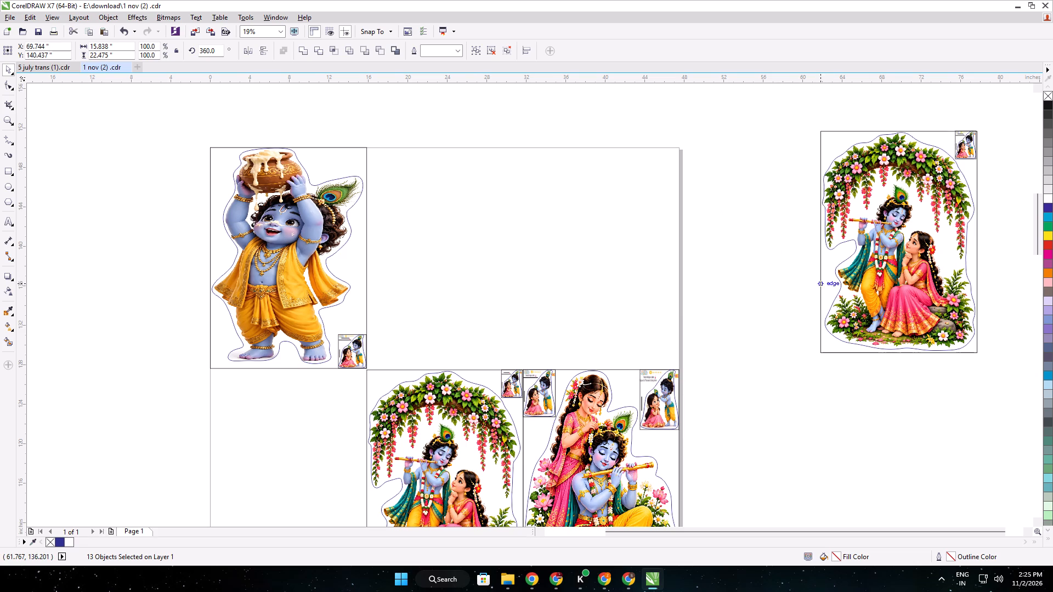
# Delete the two remaining Krishna and Radha stickers in the second row, the flower-arch and the seated-flute designs.
pyautogui.scroll(-1, 733, 304)
pyautogui.moveTo(734, 299); pyautogui.dragTo(755, 224, button='middle')
pyautogui.moveTo(738, 250); pyautogui.dragTo(633, 313)
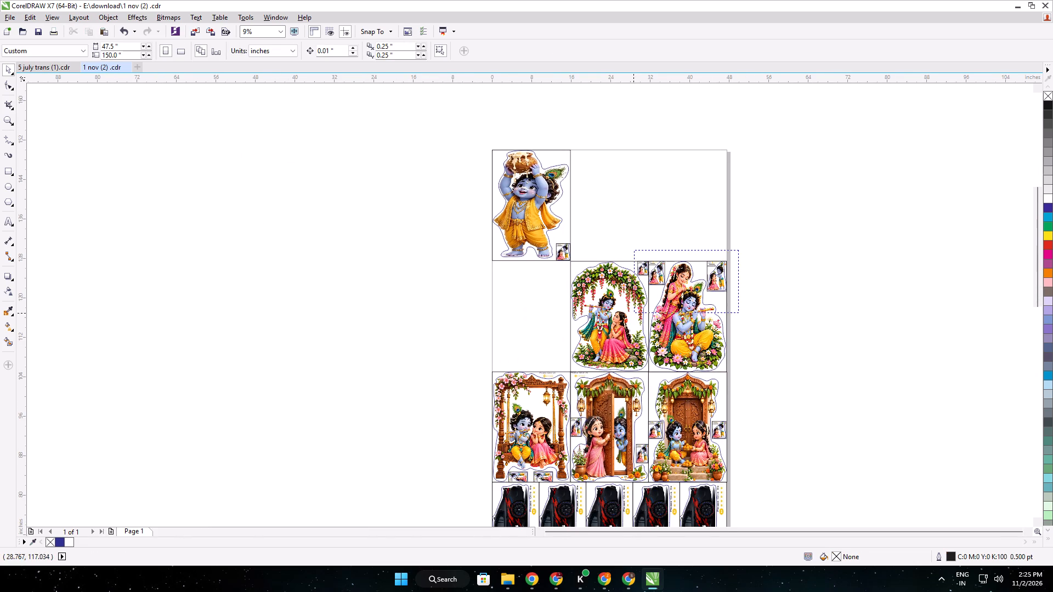
pyautogui.moveTo(633, 313); pyautogui.dragTo(564, 379)
pyautogui.press('Delete')
pyautogui.moveTo(573, 385); pyautogui.dragTo(608, 318, button='middle')
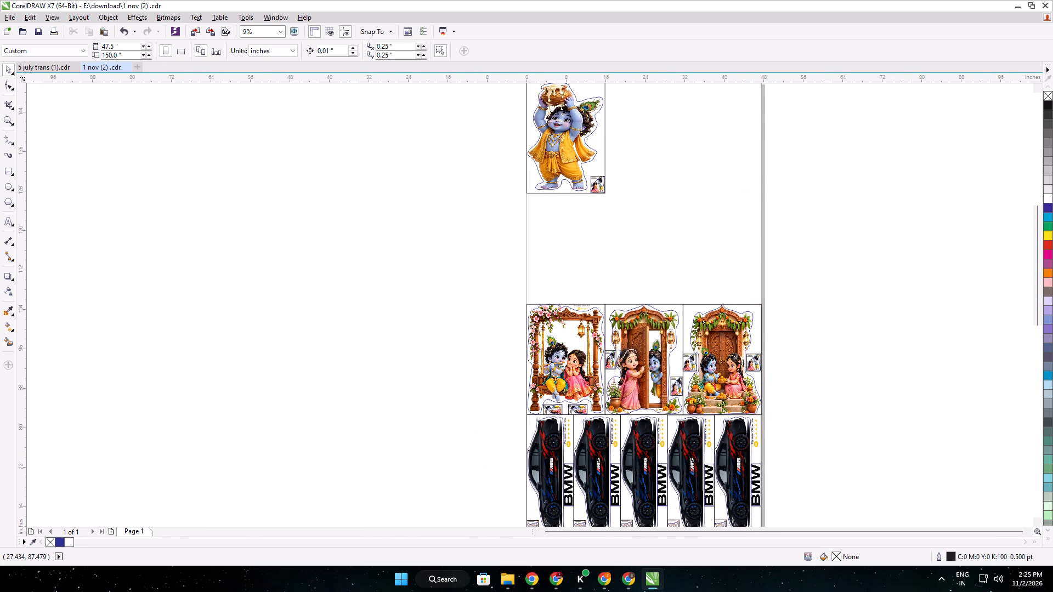
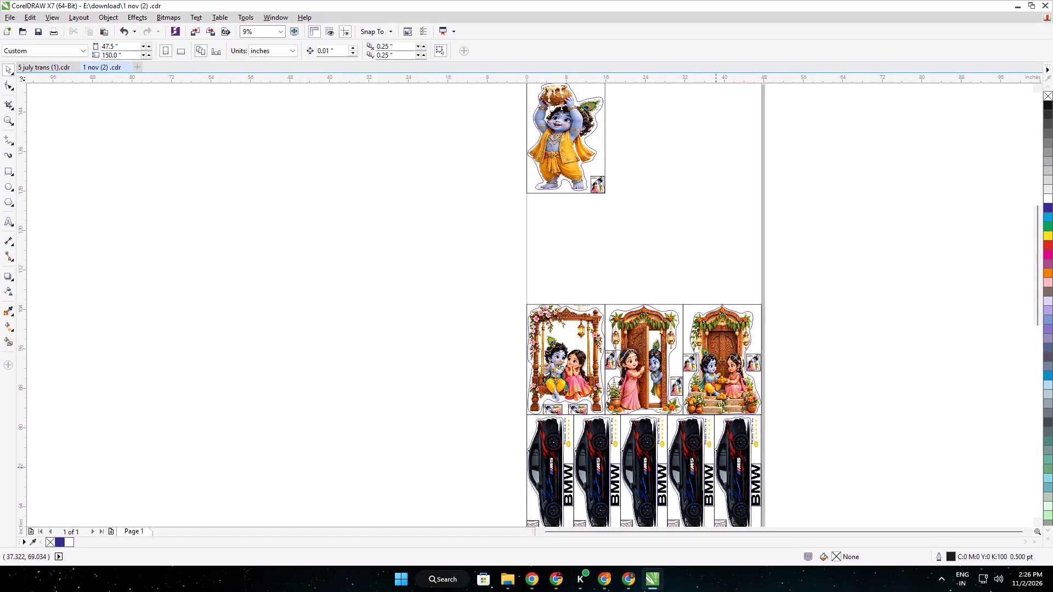
# Check the Snapdeal orders and move the ordered Radha Krishna cow sticker with its frame and labels onto the empty area beside the page.
pyautogui.scroll(1, 689, 470)
pyautogui.moveTo(688, 470); pyautogui.dragTo(683, 365, button='middle')
pyautogui.scroll(-1, 674, 357)
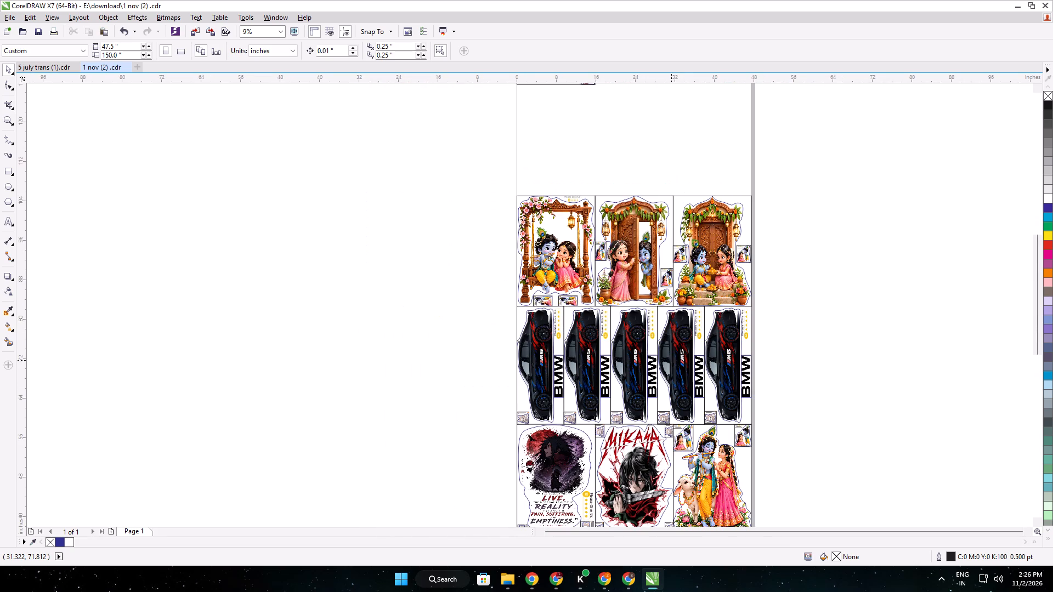
pyautogui.click(604, 587)
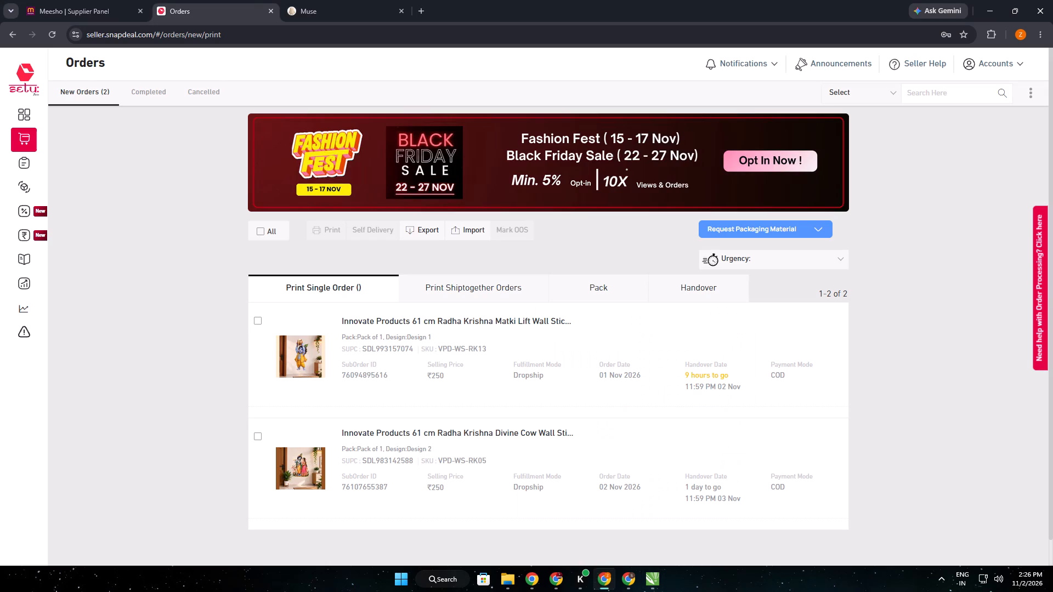
pyautogui.click(646, 582)
pyautogui.moveTo(762, 487); pyautogui.dragTo(758, 355, button='middle')
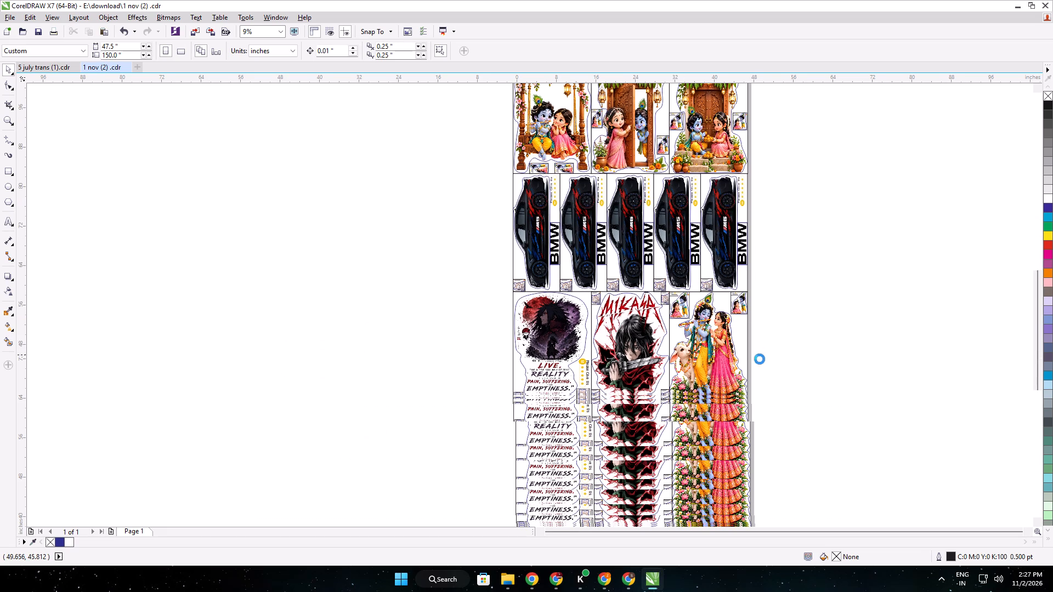
pyautogui.moveTo(756, 400); pyautogui.dragTo(660, 301)
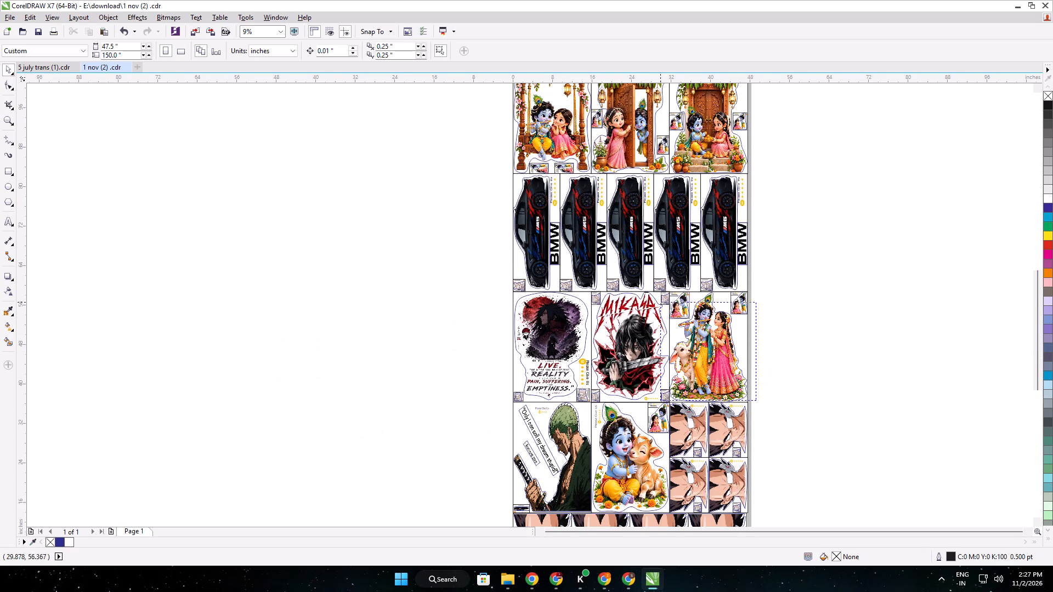
pyautogui.moveTo(660, 301); pyautogui.dragTo(667, 291)
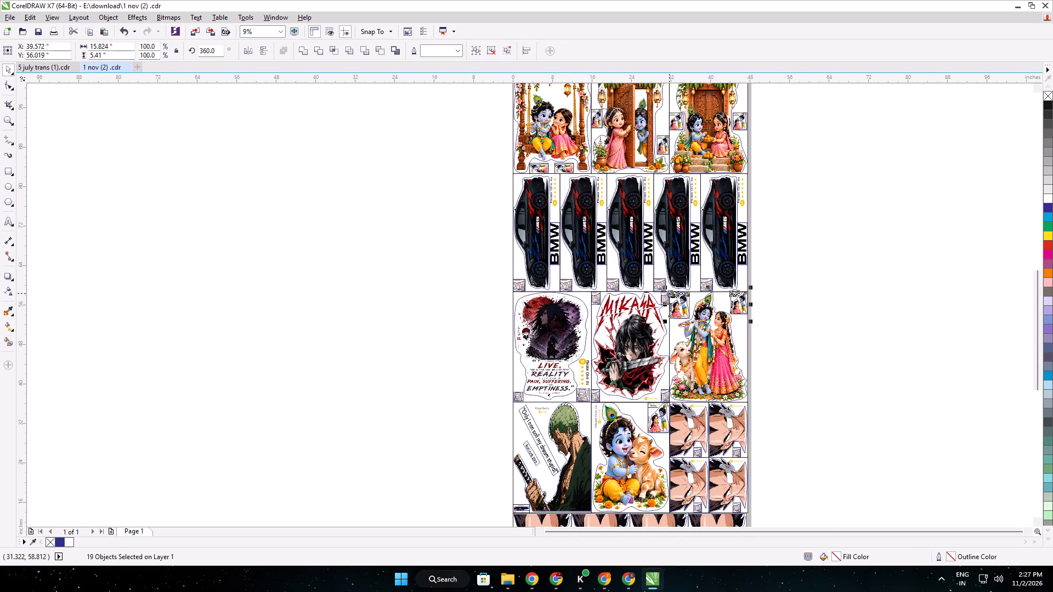
pyautogui.click(760, 413)
pyautogui.moveTo(752, 406); pyautogui.dragTo(666, 295)
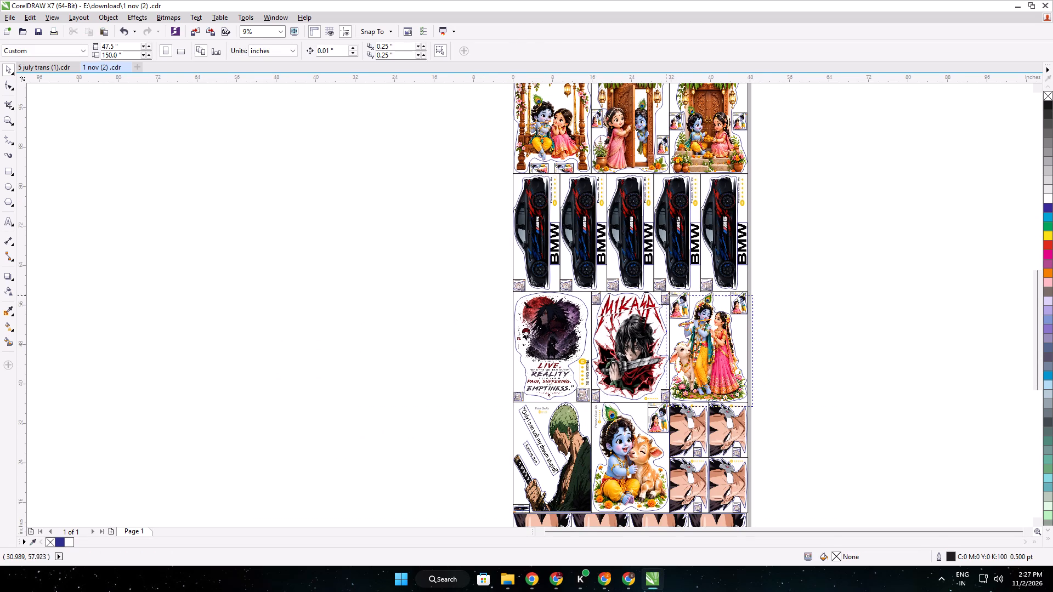
pyautogui.moveTo(666, 295); pyautogui.dragTo(666, 289)
pyautogui.hotkey('ctrl', 'd')
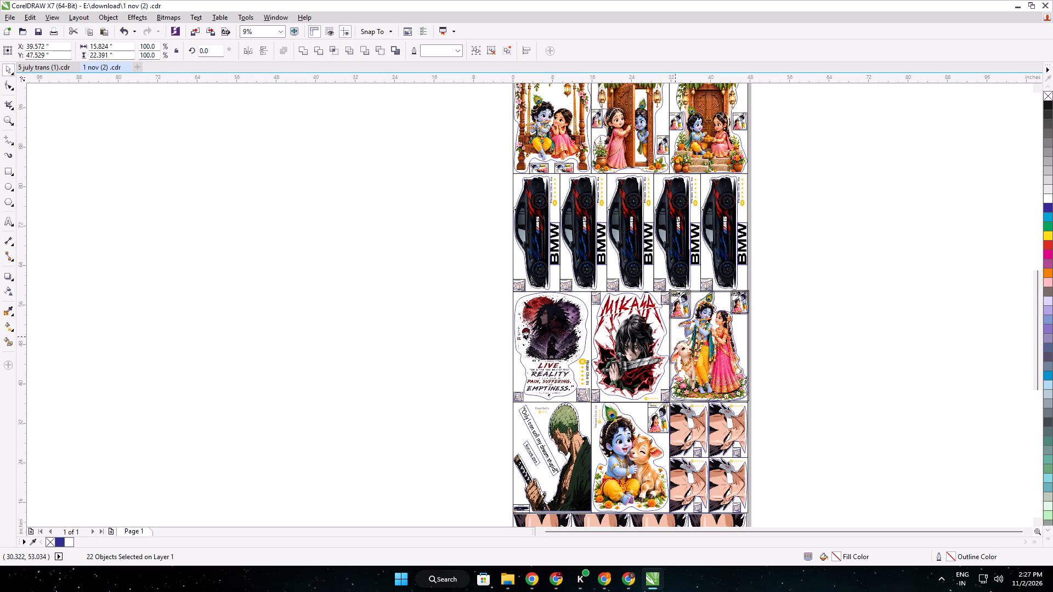
pyautogui.hotkey('ctrl', 'z')
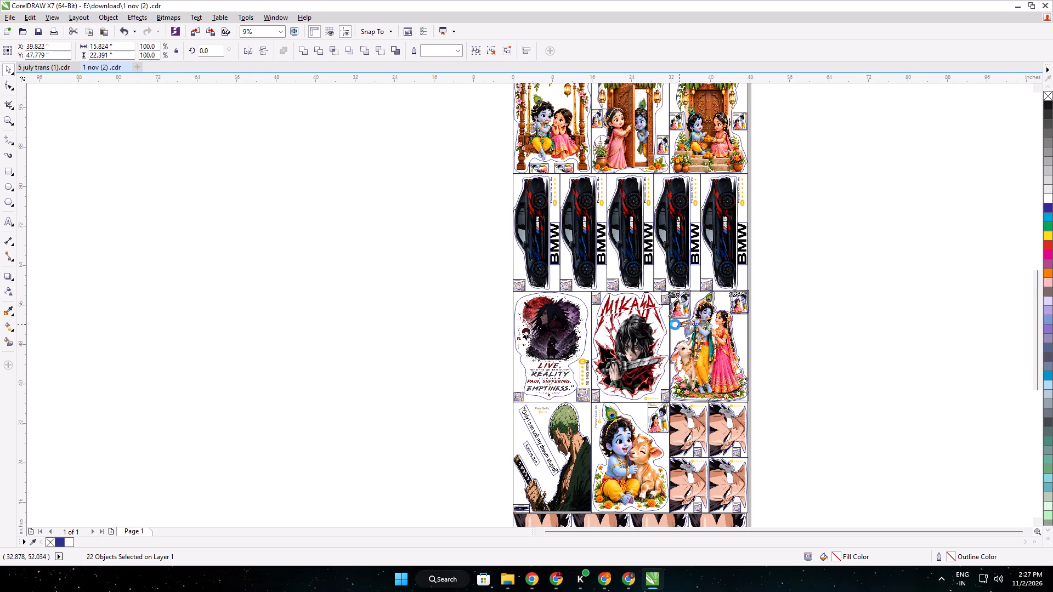
pyautogui.moveTo(704, 338); pyautogui.dragTo(873, 182)
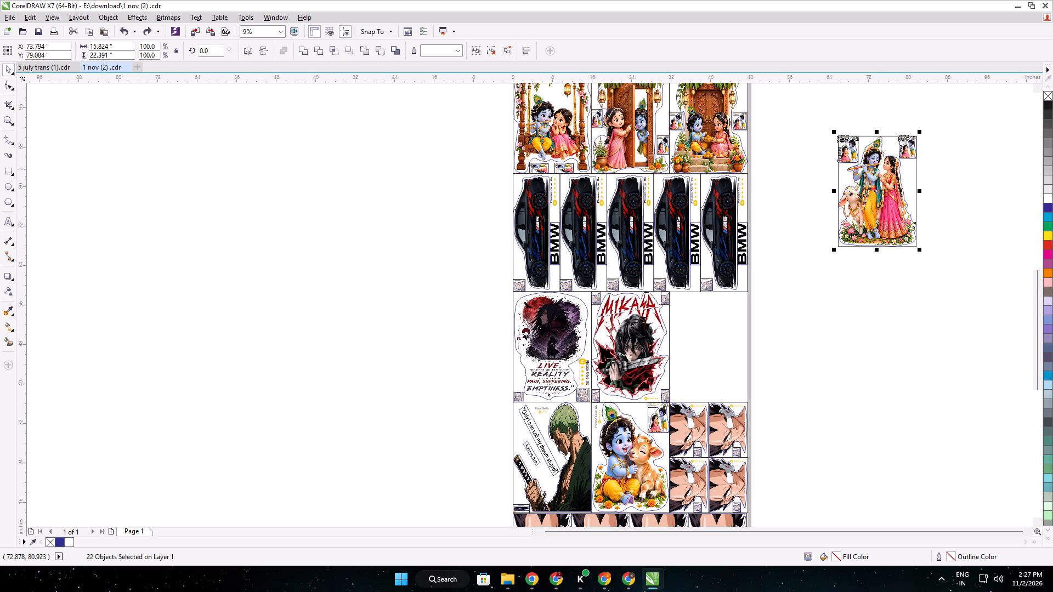
# Move the Radha Krishna cow sticker into the page's top row, beside the Krishna butter-pot sticker.
pyautogui.moveTo(797, 157); pyautogui.dragTo(871, 430, button='middle')
pyautogui.scroll(1, 871, 430)
pyautogui.scroll(-1, 982, 439)
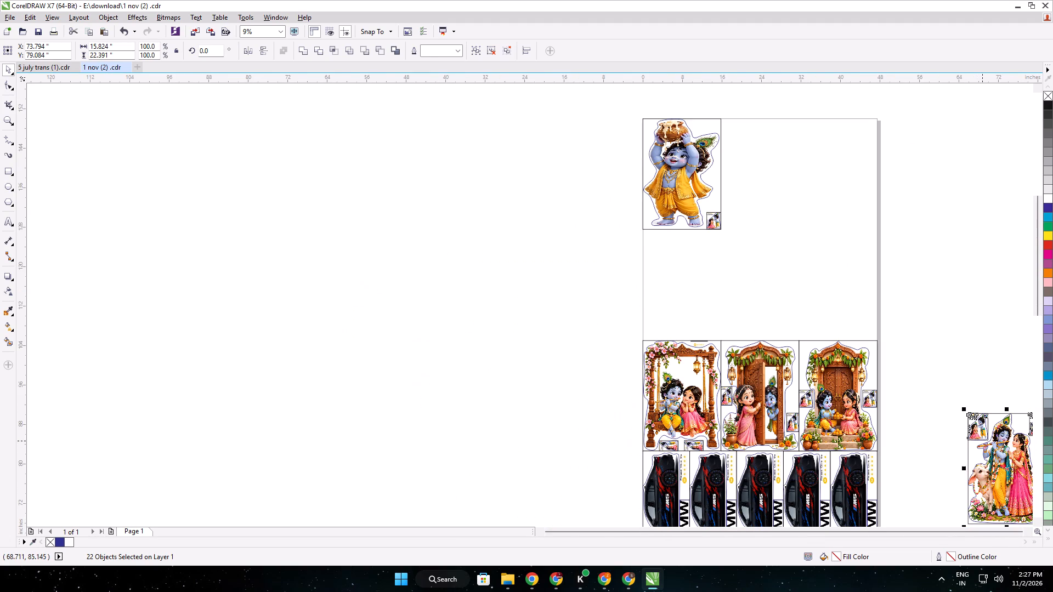
pyautogui.moveTo(982, 439); pyautogui.dragTo(746, 155)
pyautogui.scroll(1, 700, 112)
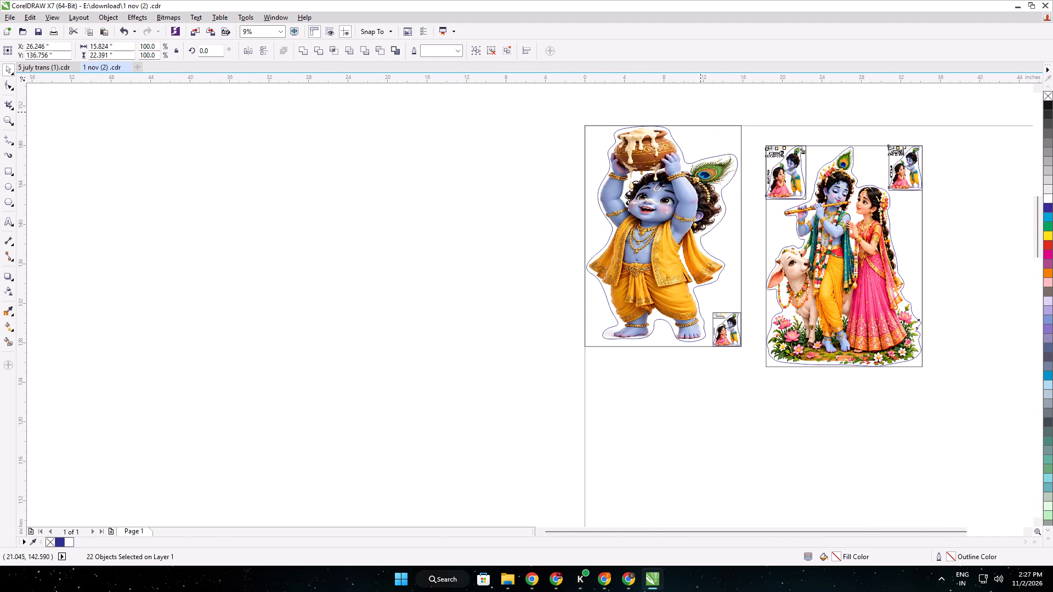
pyautogui.scroll(1, 741, 141)
pyautogui.moveTo(818, 293); pyautogui.dragTo(775, 253)
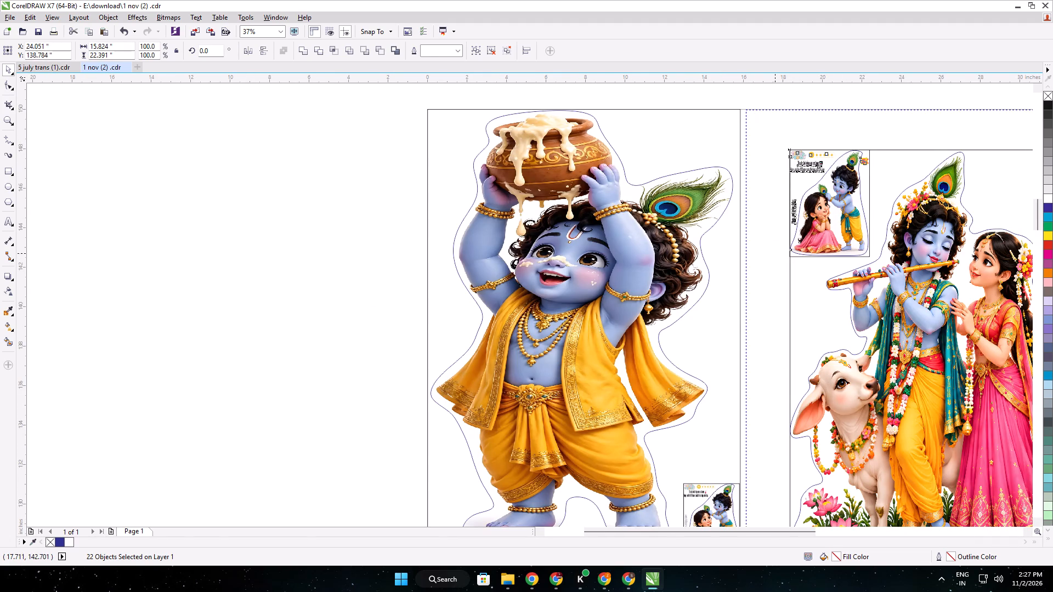
pyautogui.moveTo(775, 253); pyautogui.dragTo(770, 253)
# Fine-position the cow sticker so its frame meets the butter-pot sticker's frame and the page's top edge.
pyautogui.scroll(4, 748, 105)
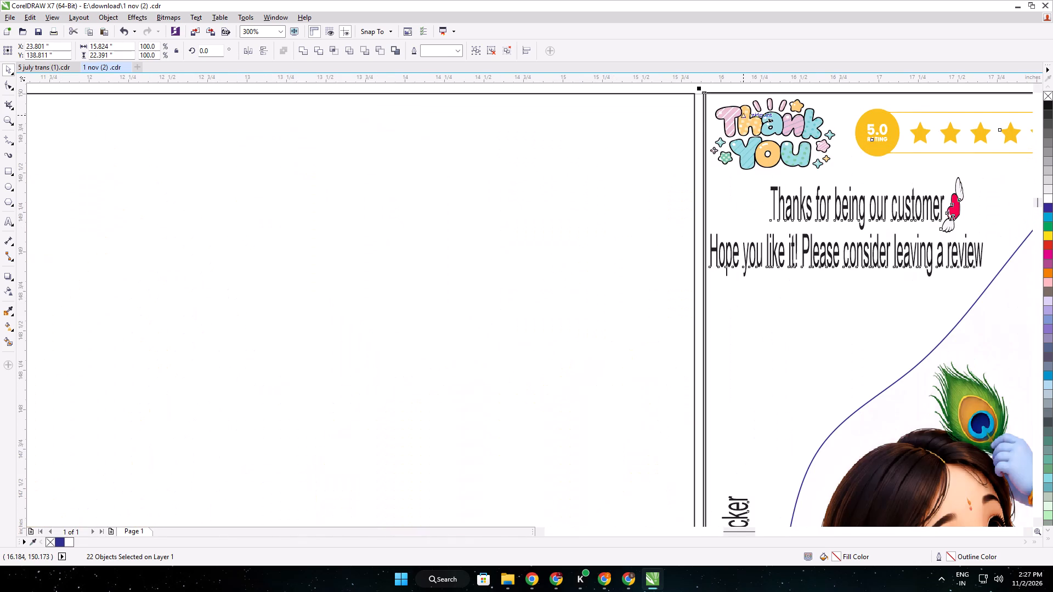
pyautogui.press('Left')
pyautogui.press('Left')
pyautogui.press('Left')
pyautogui.press('Left')
pyautogui.press('Left')
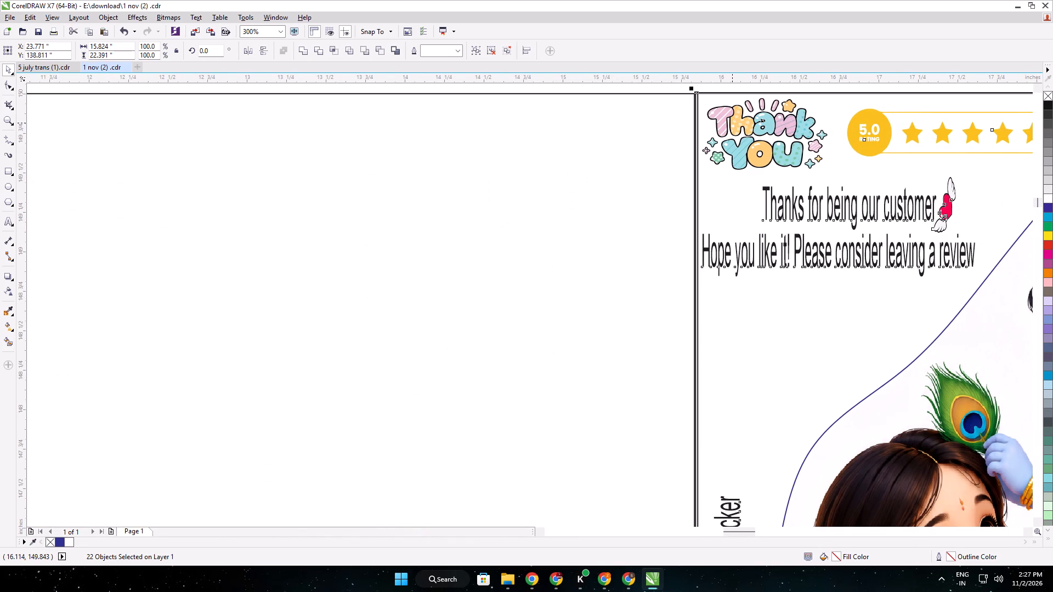
pyautogui.press('Left')
pyautogui.press('Down')
pyautogui.scroll(-7, 732, 123)
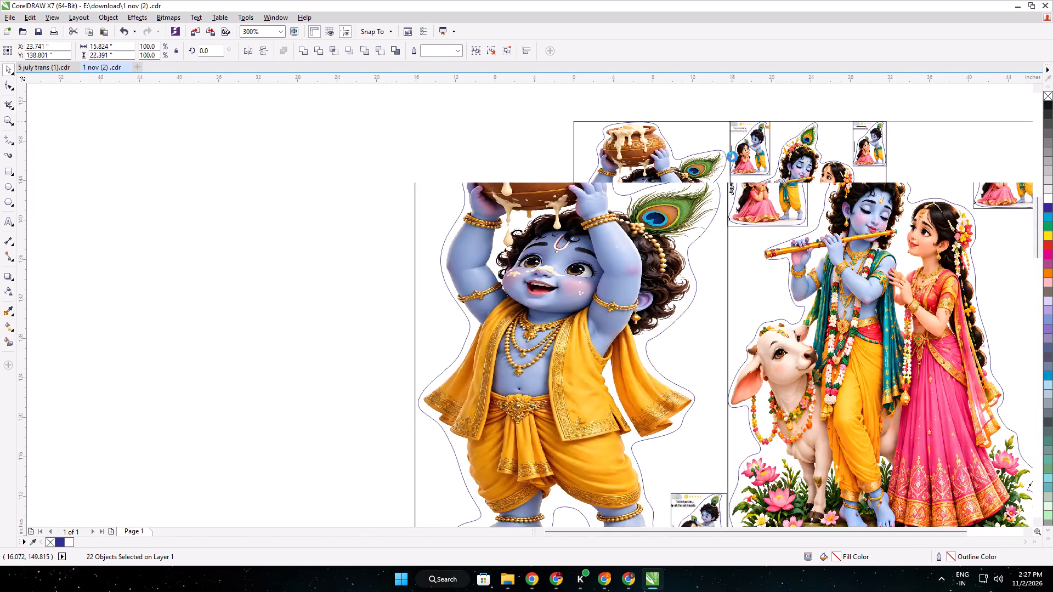
pyautogui.scroll(1, 753, 372)
pyautogui.scroll(-1, 753, 372)
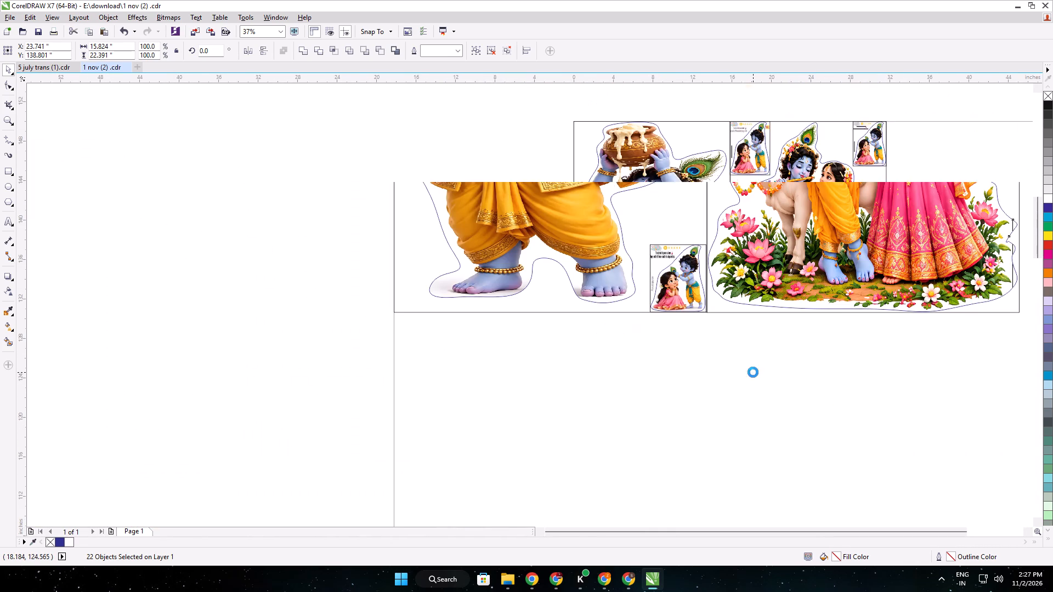
# Review the sheet's remaining sticker rows against the open Snapdeal and Meesho order pages in Chrome.
pyautogui.moveTo(761, 365); pyautogui.dragTo(580, 289, button='middle')
pyautogui.scroll(-1, 610, 296)
pyautogui.moveTo(622, 318); pyautogui.dragTo(637, 218, button='middle')
pyautogui.moveTo(743, 260); pyautogui.dragTo(697, 130, button='middle')
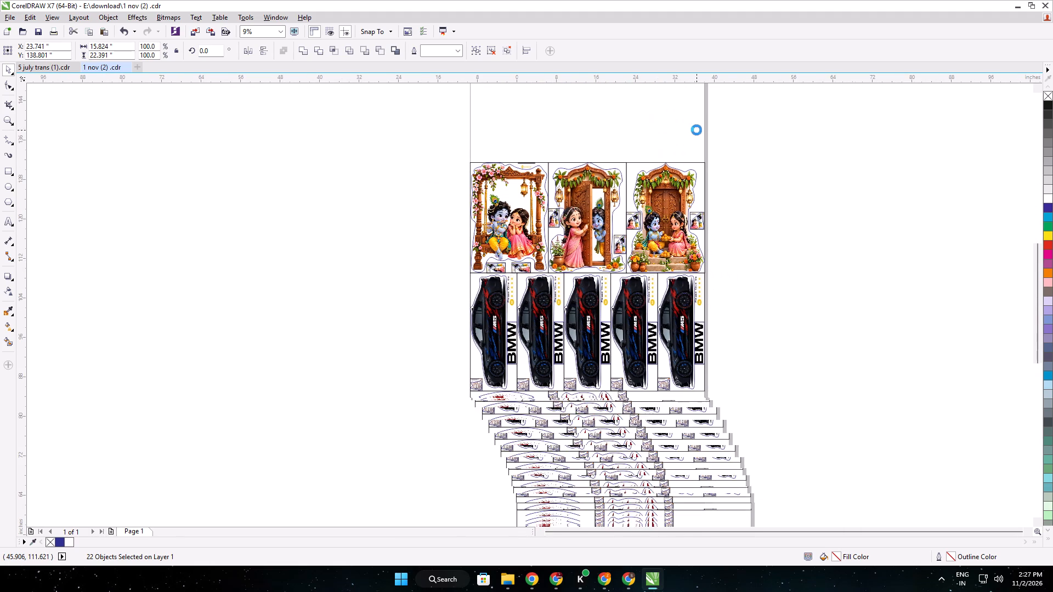
pyautogui.moveTo(667, 341); pyautogui.dragTo(667, 263, button='middle')
pyautogui.scroll(1, 672, 291)
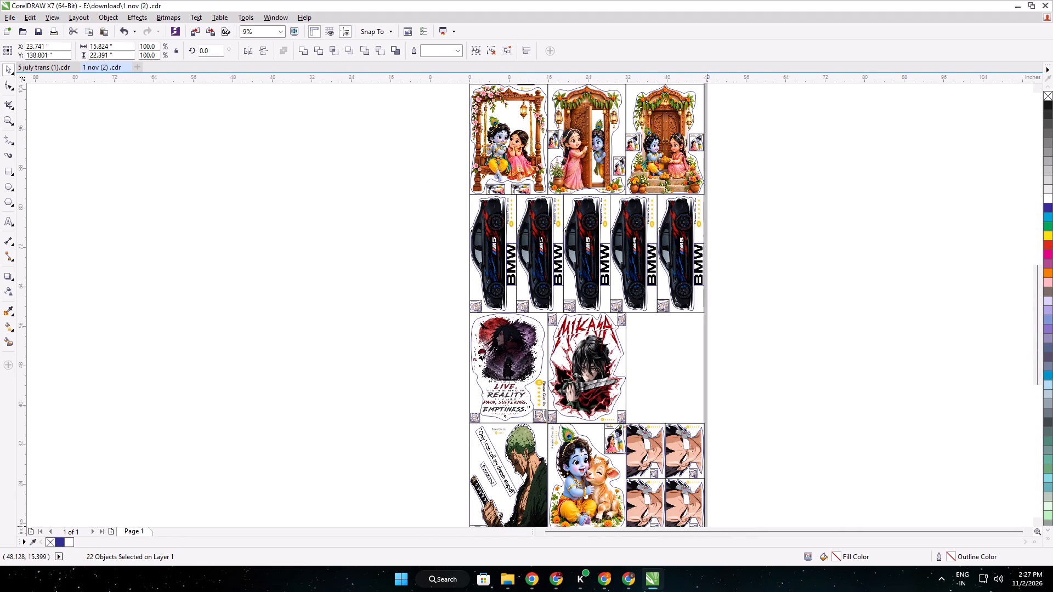
pyautogui.click(610, 576)
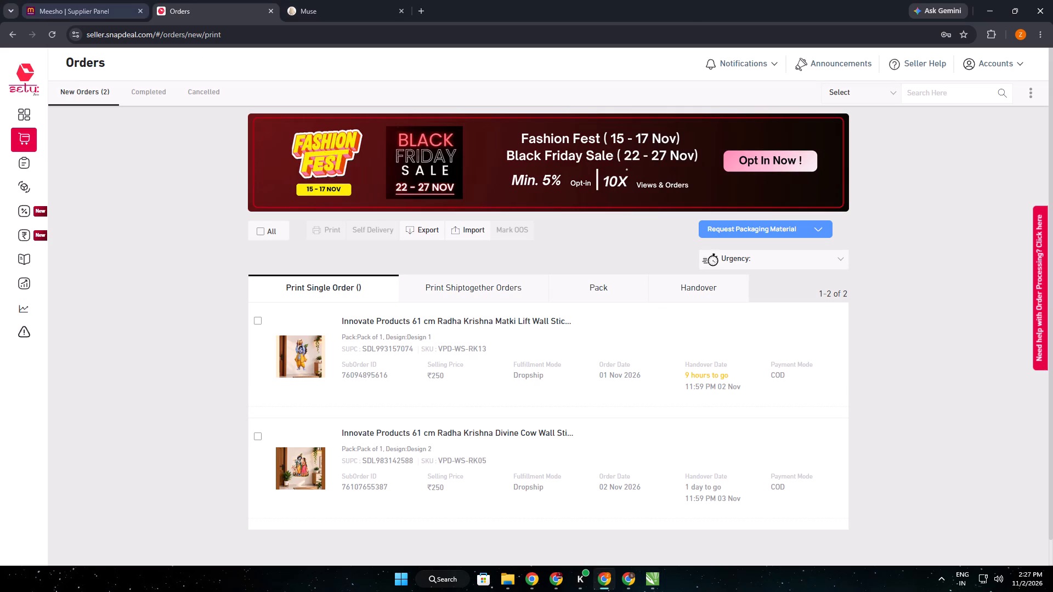
pyautogui.click(326, 0)
pyautogui.click(103, 0)
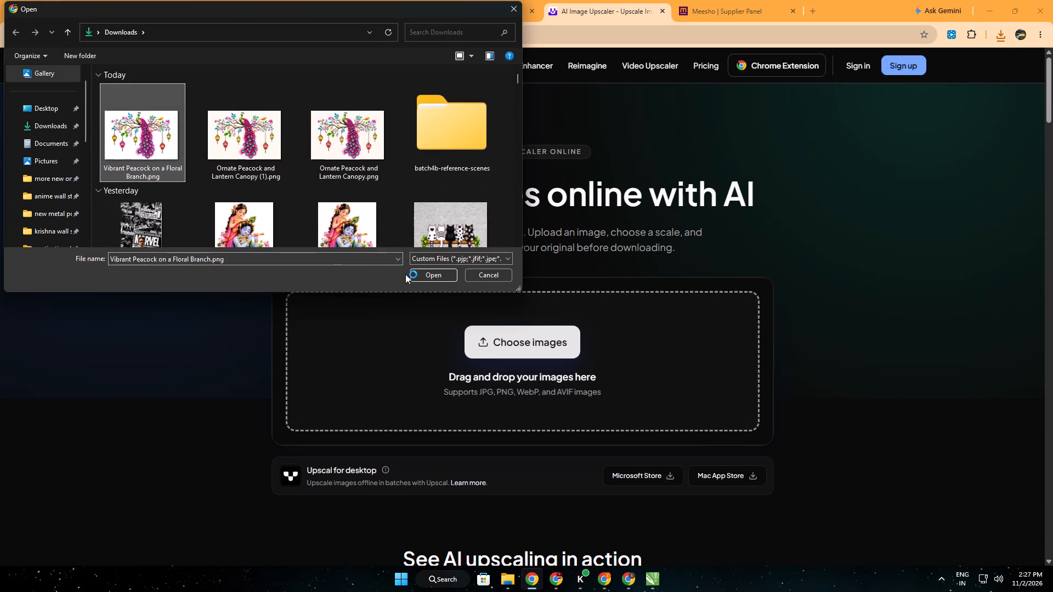
pyautogui.click(426, 274)
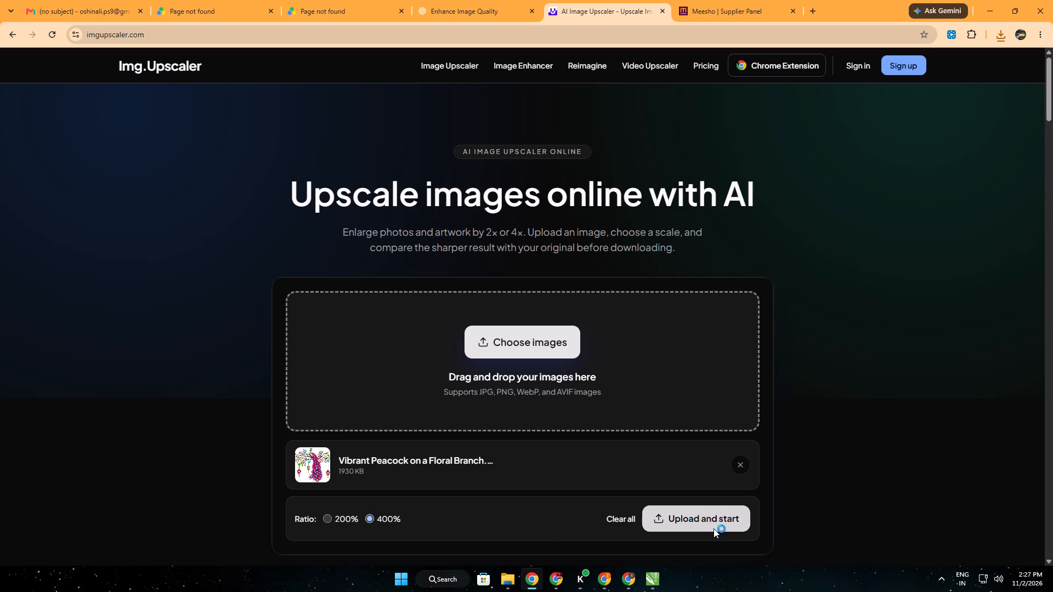
pyautogui.click(714, 528)
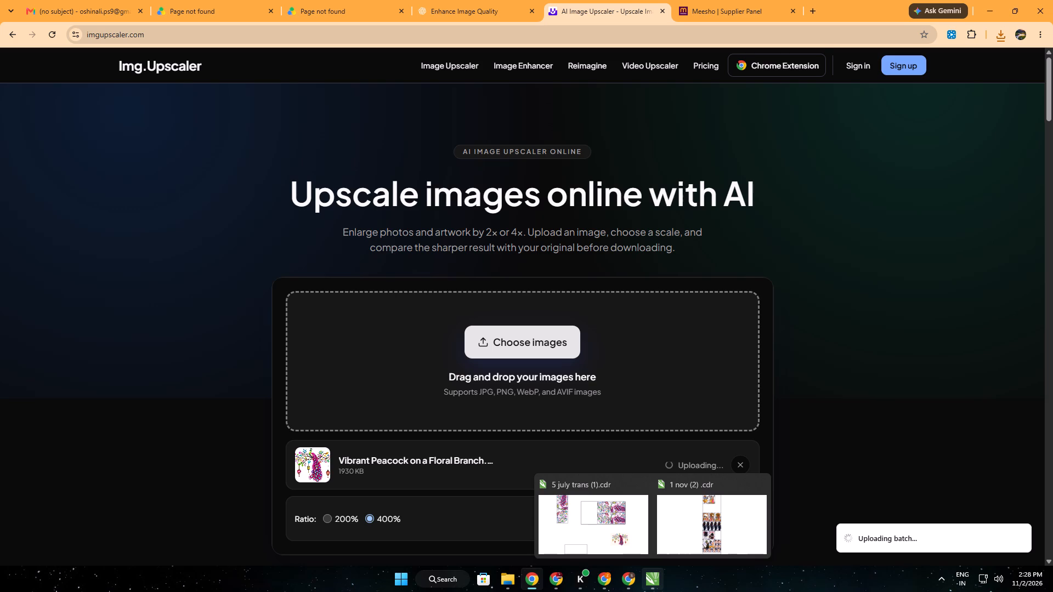
# Review the open Snapdeal orders and the pending Meesho orders of the Valuable Products and Decals account in Chrome.
pyautogui.click(651, 583)
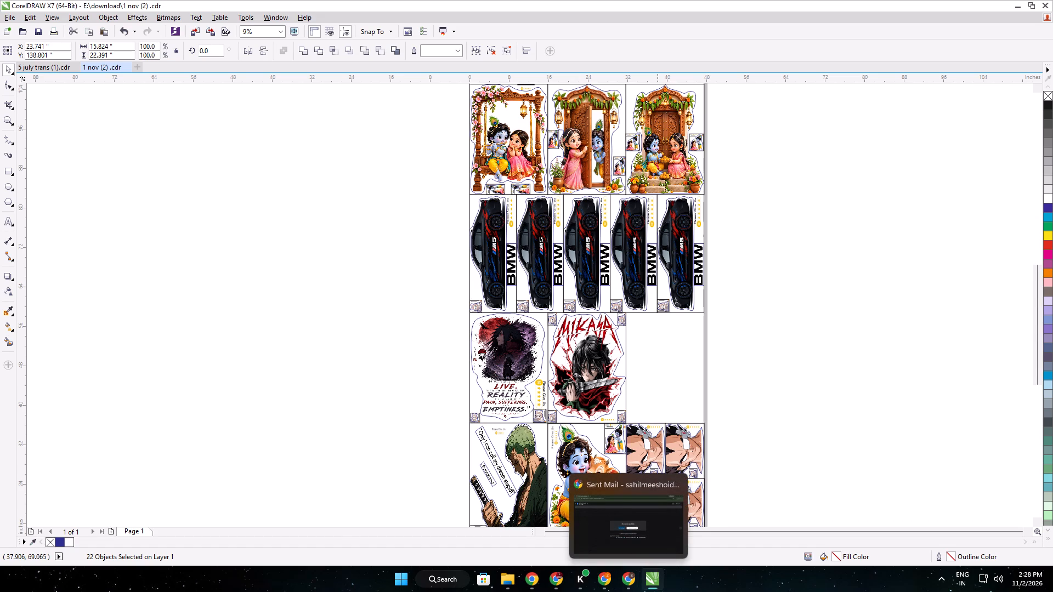
pyautogui.click(604, 573)
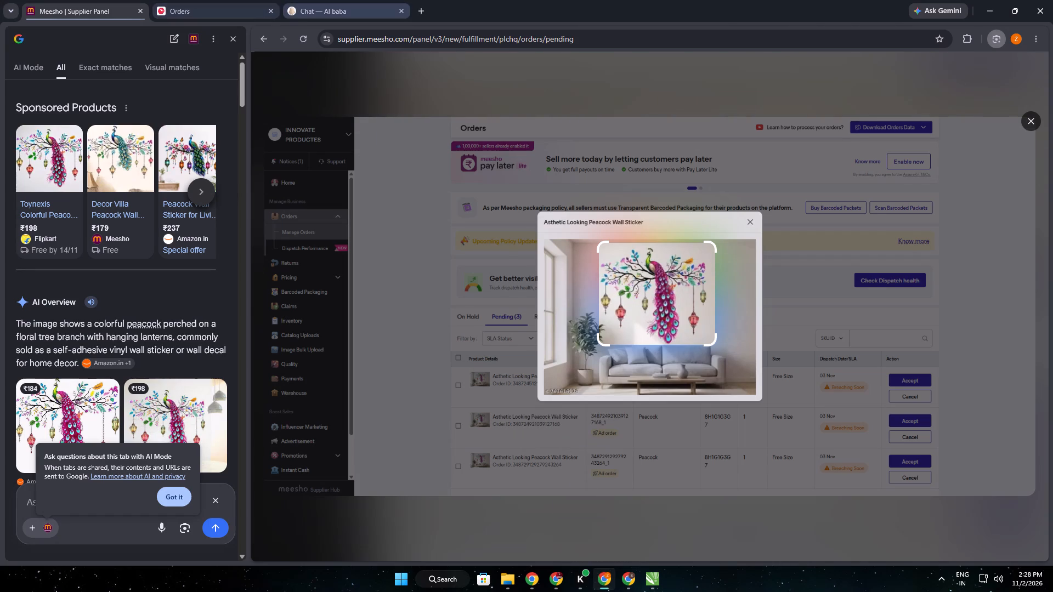
pyautogui.click(206, 0)
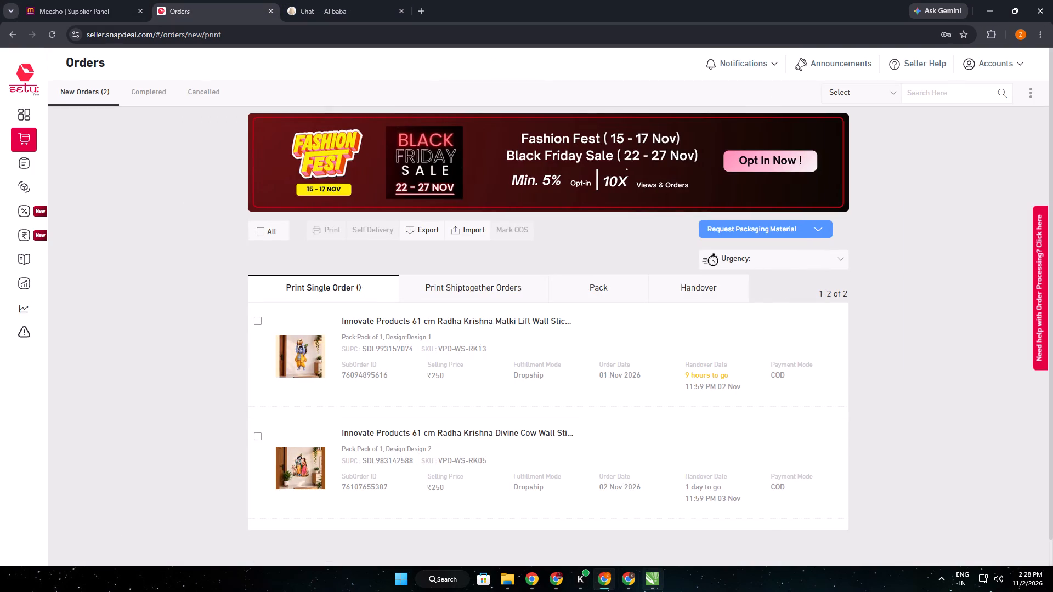
pyautogui.click(557, 583)
pyautogui.click(286, 156)
pyautogui.click(305, 188)
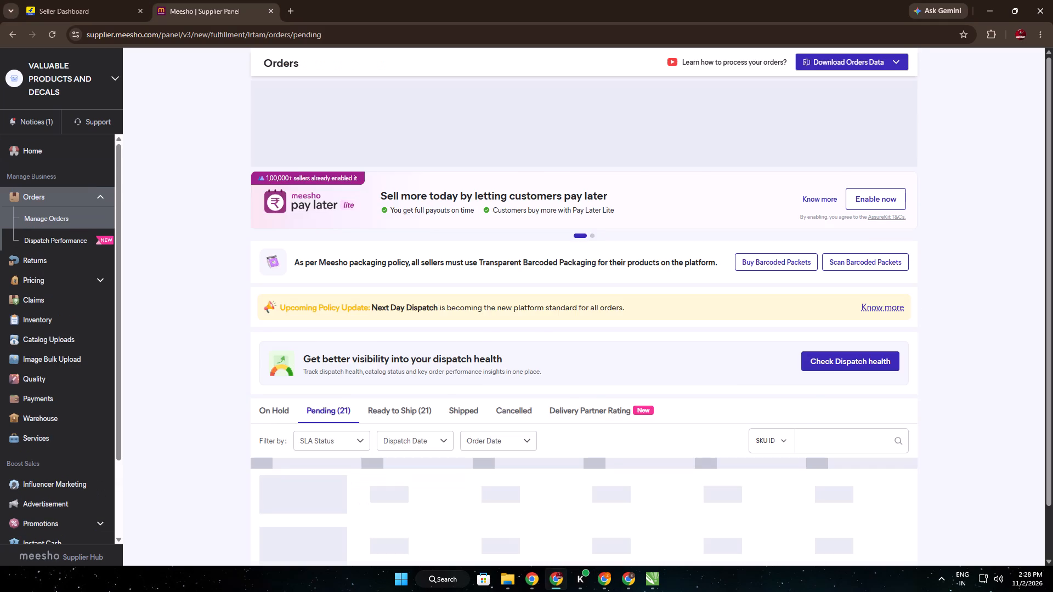
pyautogui.scroll(-4, 428, 378)
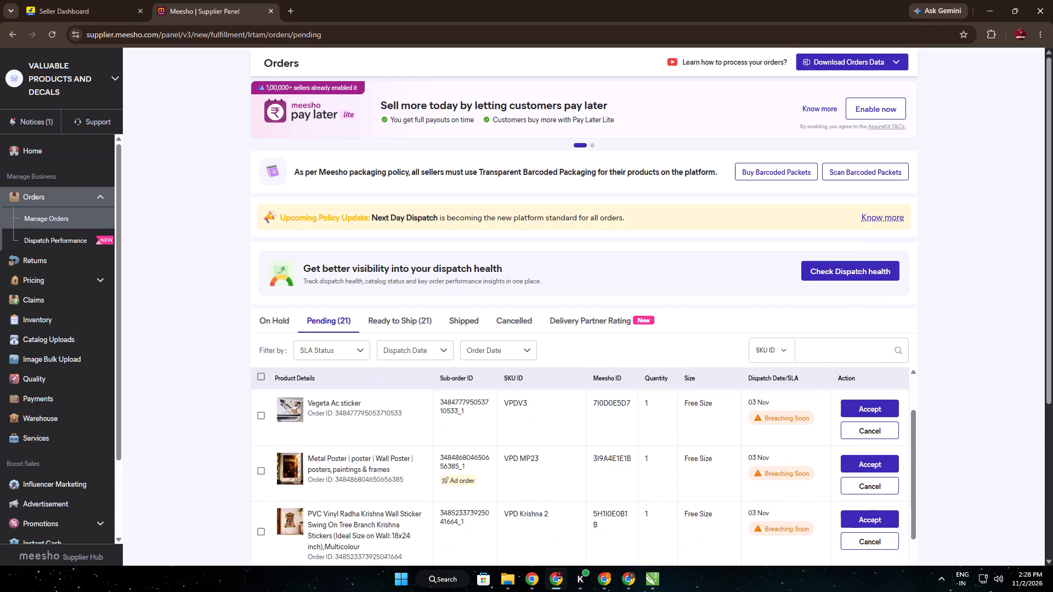
pyautogui.scroll(-2, 273, 401)
pyautogui.scroll(4, 247, 407)
pyautogui.scroll(2, 287, 429)
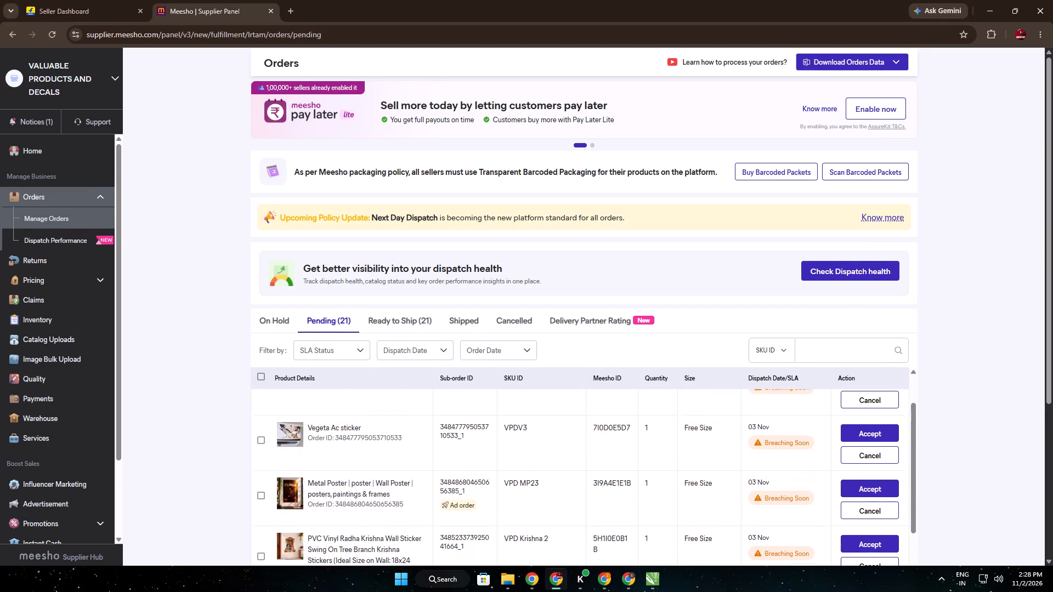
pyautogui.scroll(-3, 179, 408)
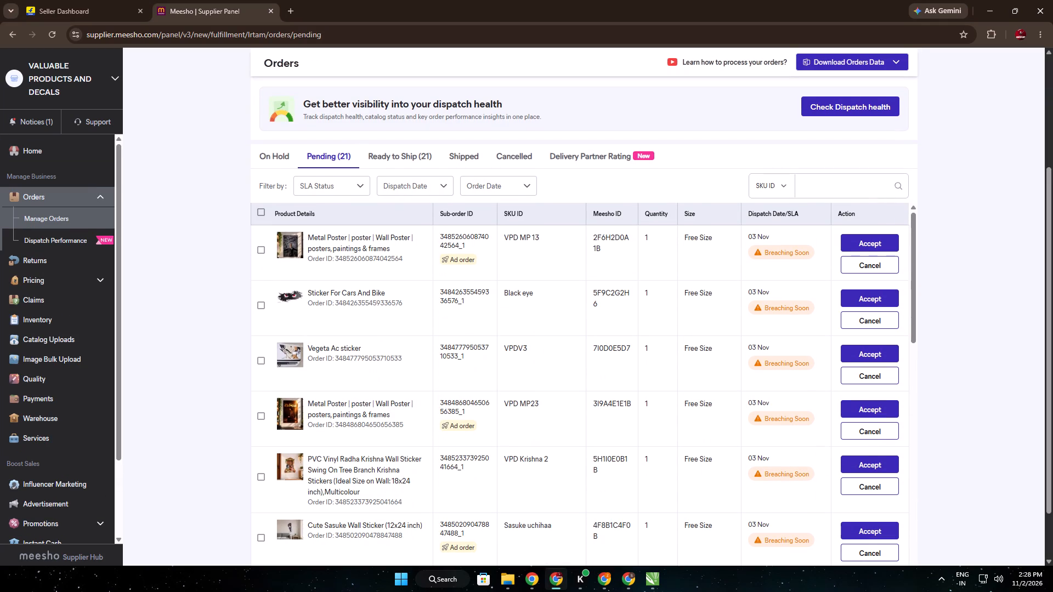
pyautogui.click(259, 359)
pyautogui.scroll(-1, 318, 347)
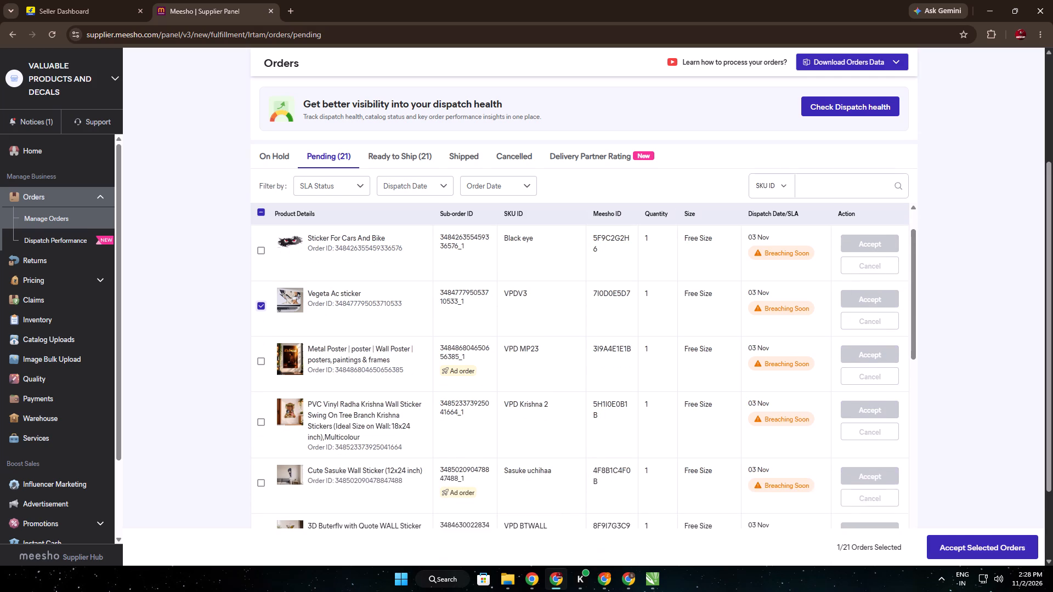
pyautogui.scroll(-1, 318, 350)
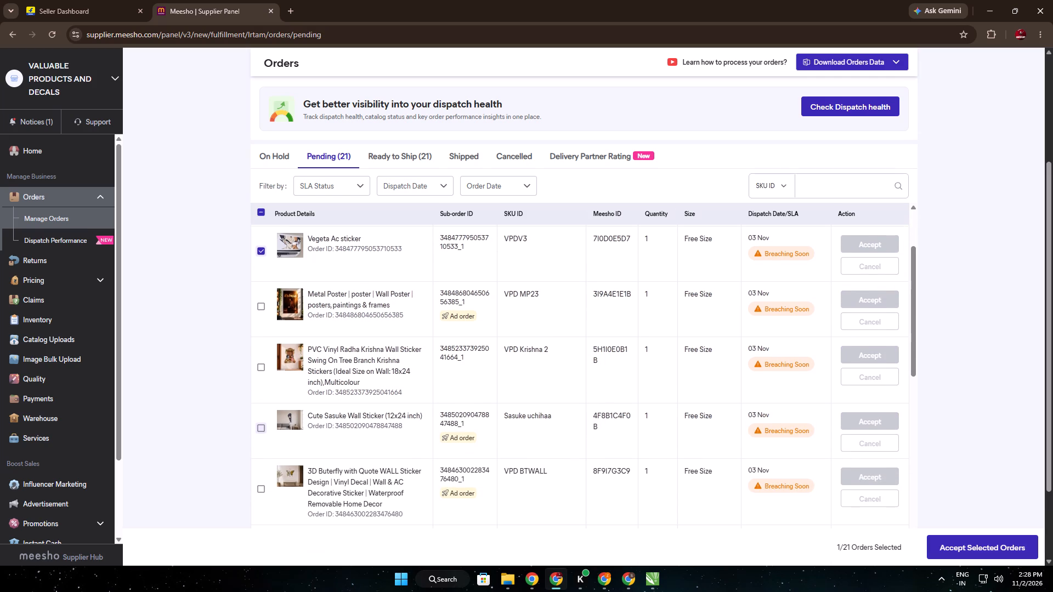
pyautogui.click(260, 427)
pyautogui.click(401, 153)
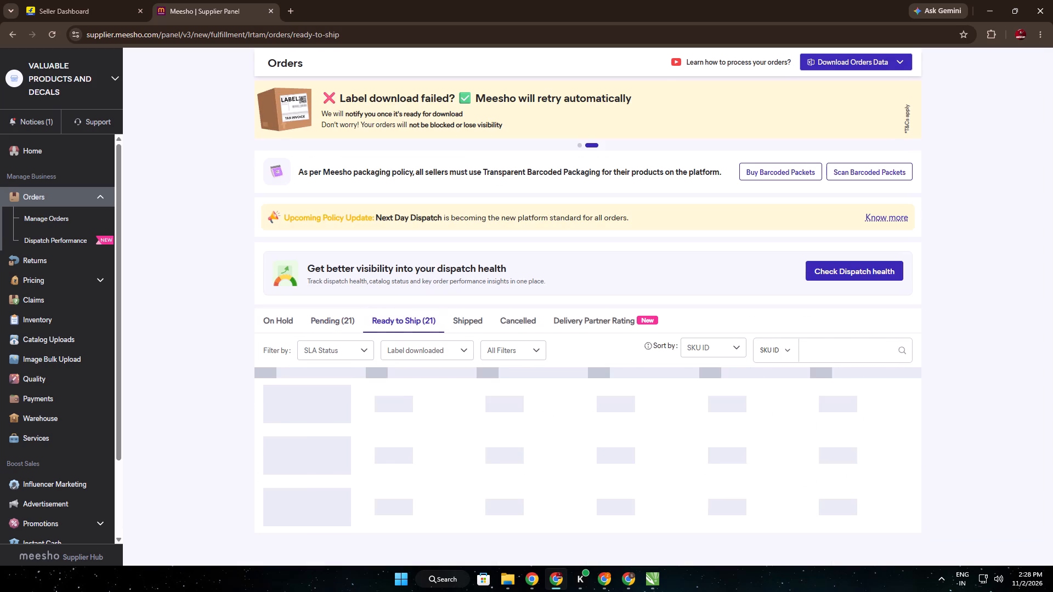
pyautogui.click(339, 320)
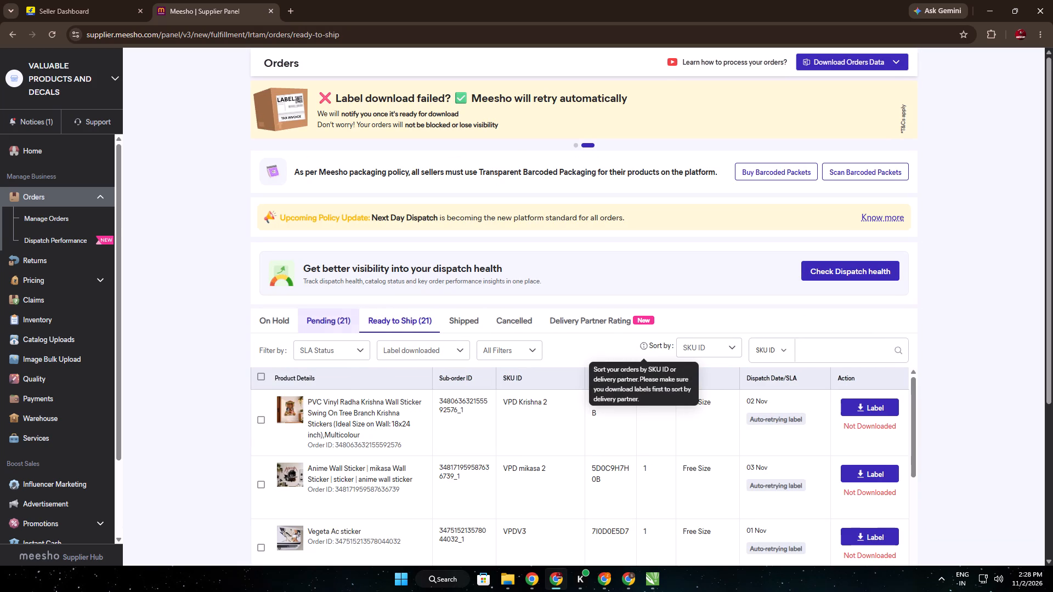
# Mark the pending Meesho orders for Vegeta Ac sticker (VPDV3), Cute Sasuke Wall Sticker (Sasuke uchihaa) and black BMW sticker VPDv22.
pyautogui.scroll(-3, 206, 440)
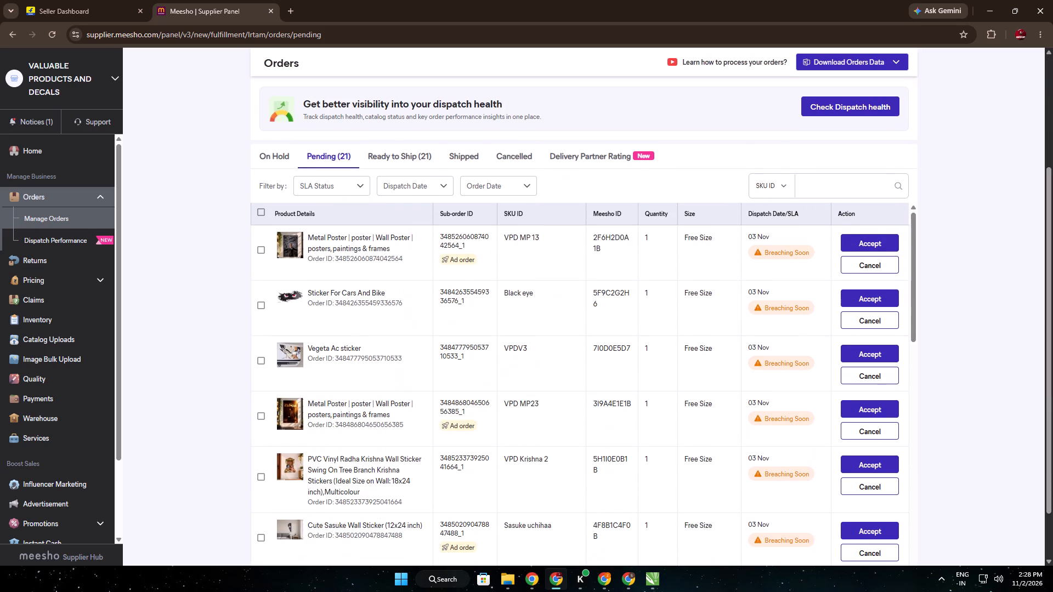
pyautogui.click(264, 354)
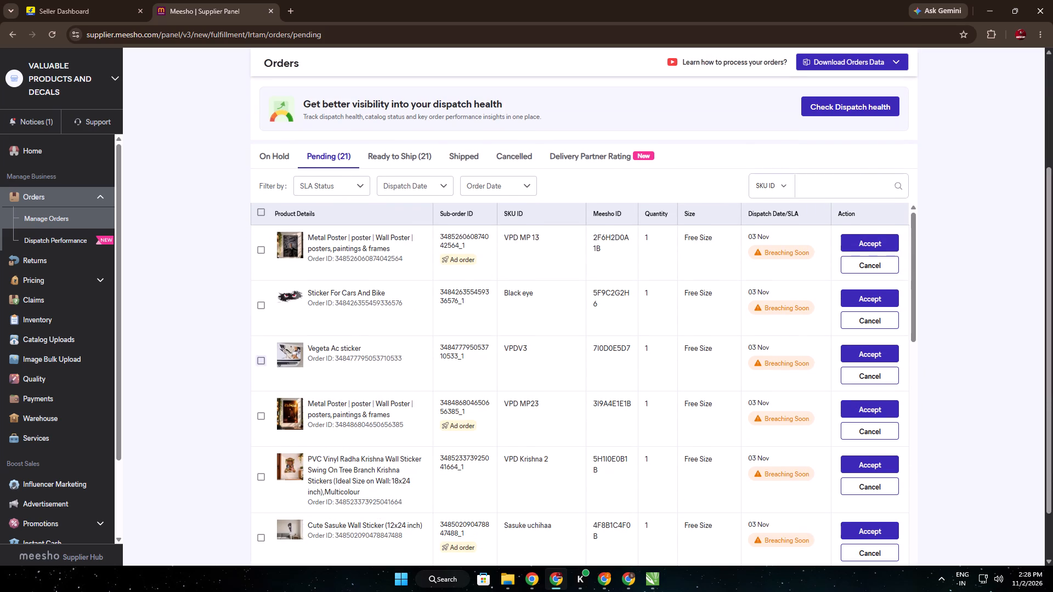
pyautogui.click(261, 355)
pyautogui.scroll(-3, 278, 437)
pyautogui.click(263, 373)
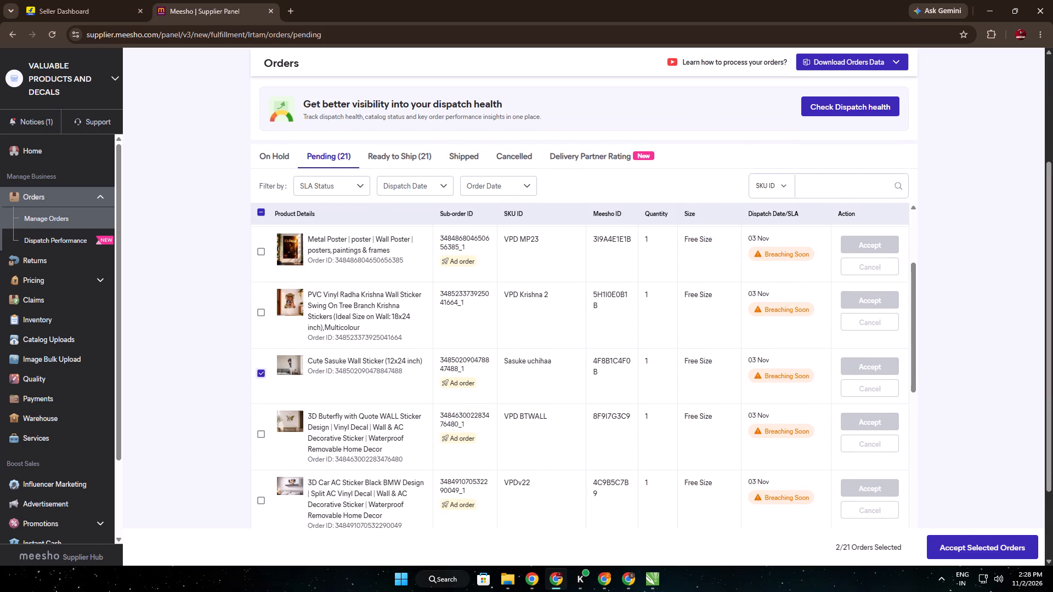
pyautogui.scroll(-2, 213, 443)
pyautogui.click(260, 399)
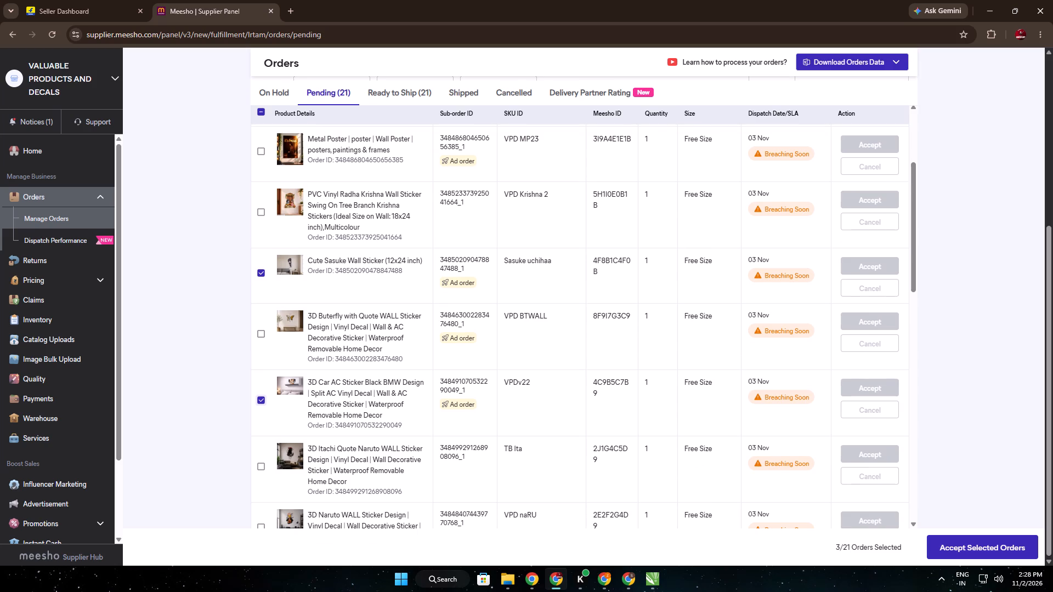
# Add the 3D Naruto wall sticker (VPD naRU) and black BMW sticker VPDbm to the marked orders, keeping TB Ita unmarked.
pyautogui.scroll(-1, 302, 434)
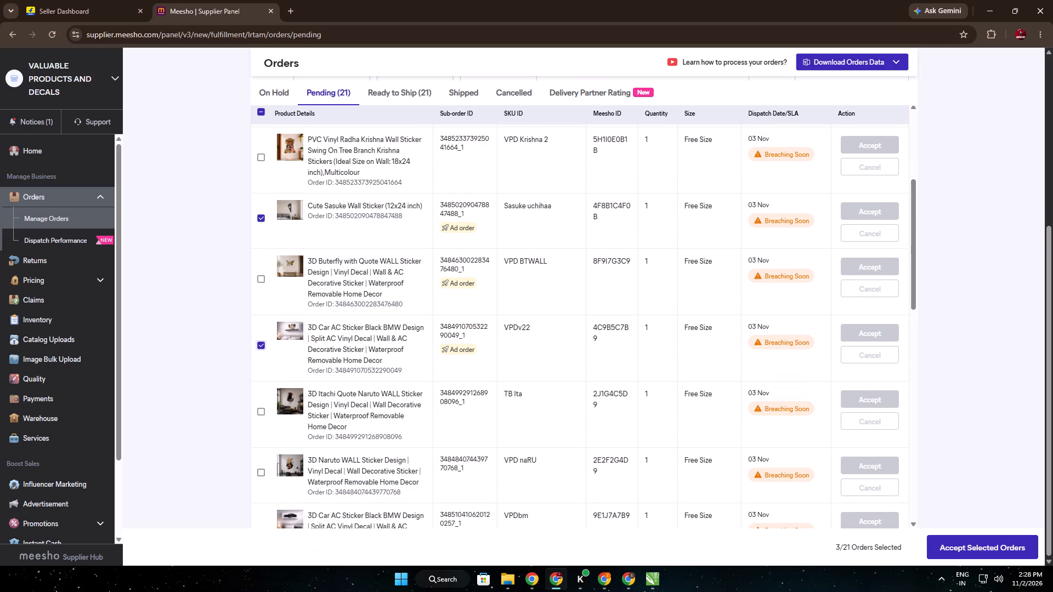
pyautogui.click(267, 414)
pyautogui.click(263, 412)
pyautogui.scroll(-2, 283, 445)
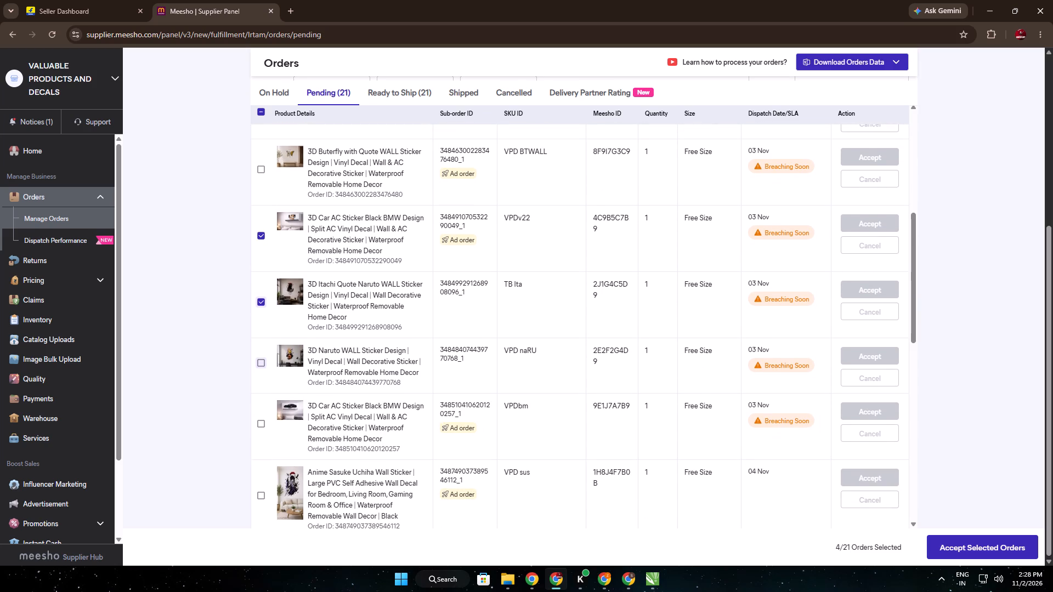
pyautogui.click(262, 303)
pyautogui.click(263, 362)
pyautogui.click(264, 424)
# Add the Ac or Wall Sticker (76x30 cm) order, SKU VAPDF11, to the marked pending orders.
pyautogui.scroll(-2, 286, 425)
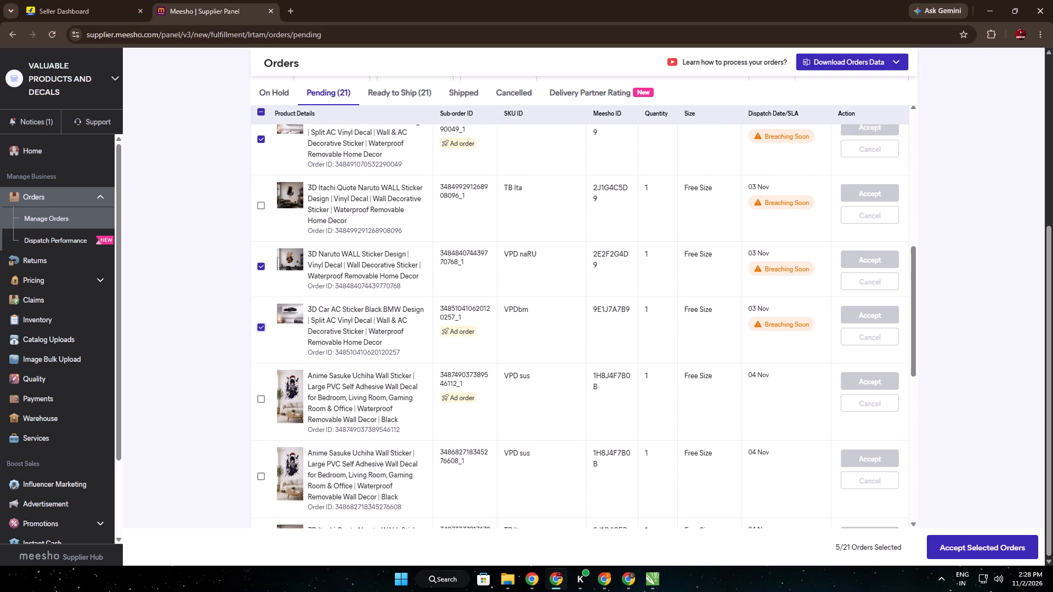
pyautogui.scroll(-1, 304, 466)
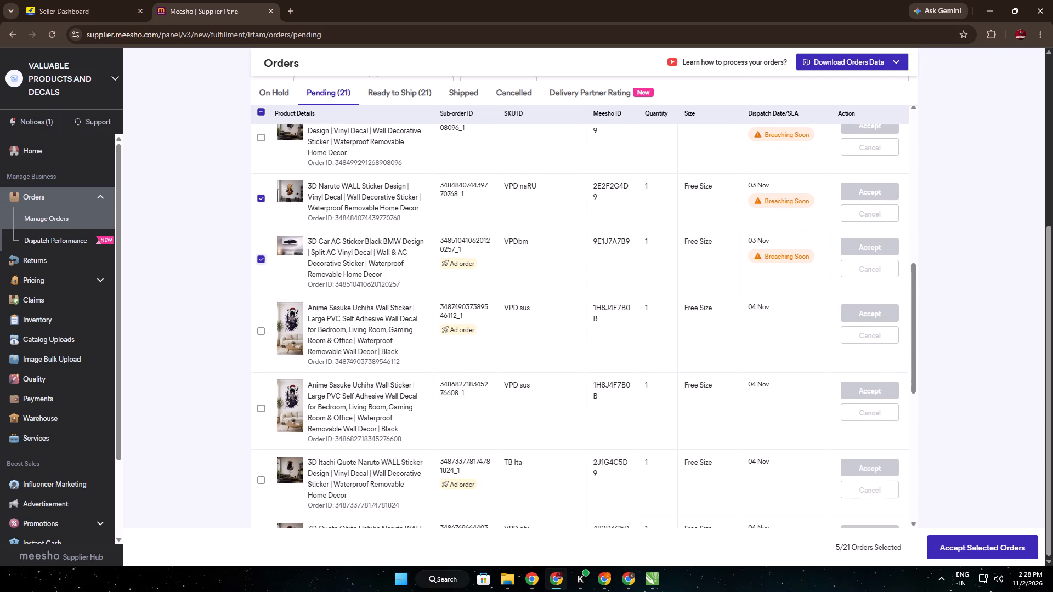
pyautogui.scroll(-3, 337, 411)
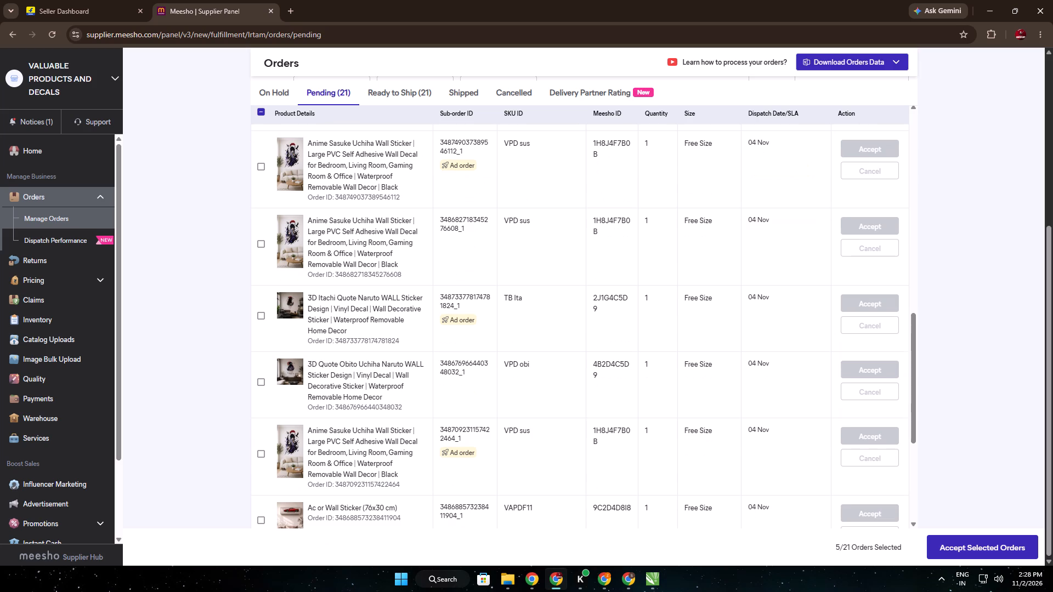
pyautogui.scroll(-1, 333, 413)
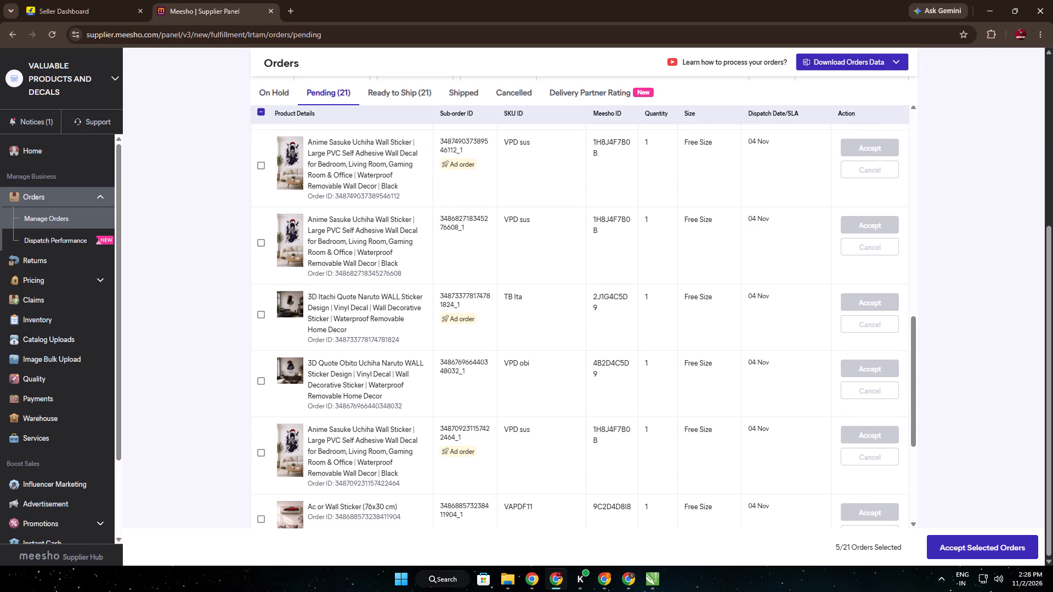
pyautogui.scroll(-1, 333, 413)
pyautogui.click(259, 413)
# Add the three Anime Sasuke Uchiha Wall Sticker orders, SKU VPD sus, to the marked pending orders.
pyautogui.scroll(-2, 372, 415)
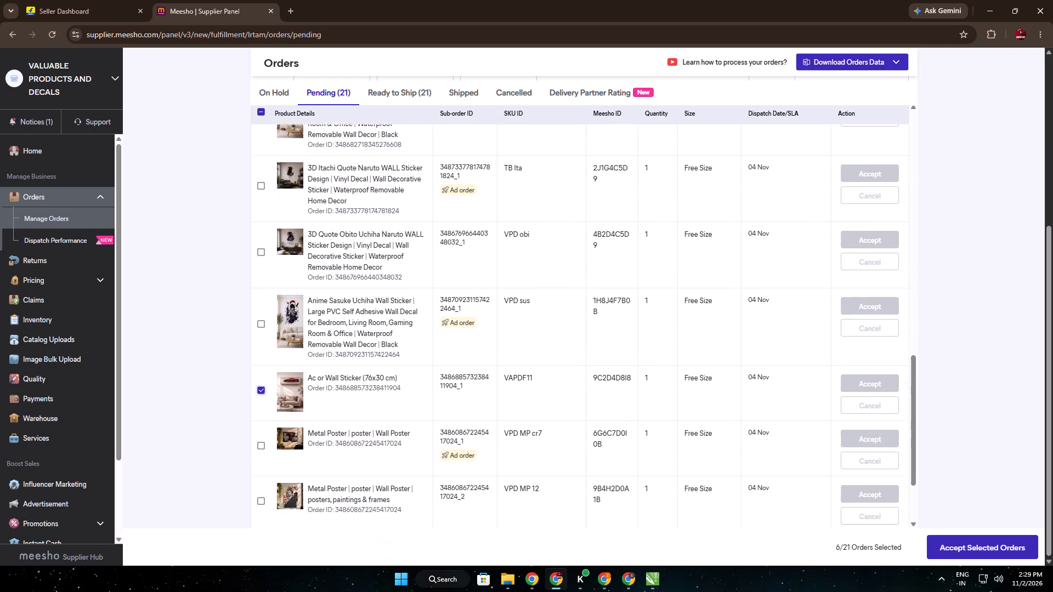
pyautogui.scroll(-5, 372, 415)
pyautogui.scroll(2, 398, 416)
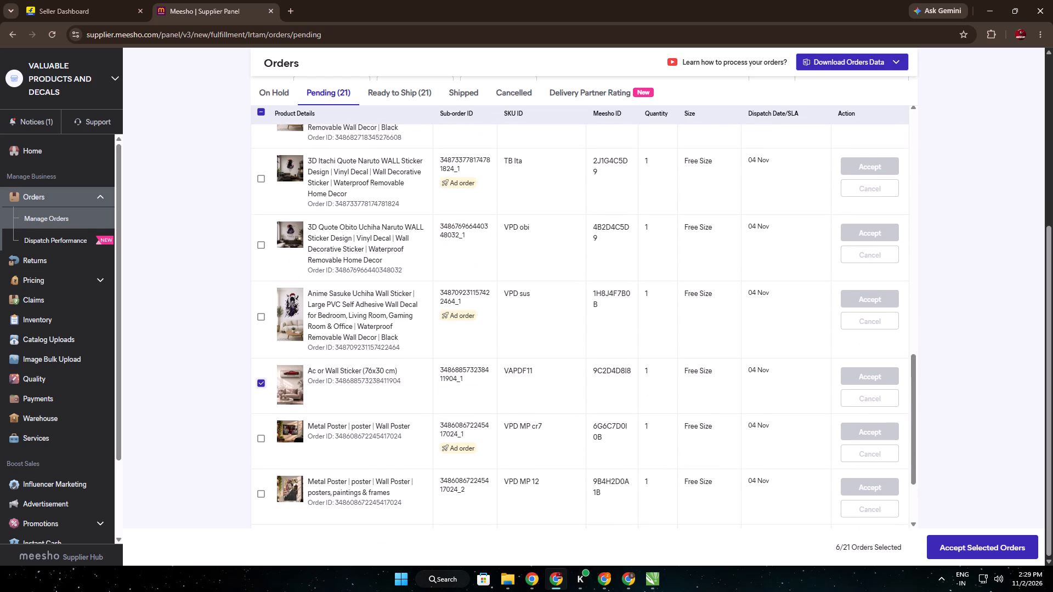
pyautogui.scroll(2, 327, 329)
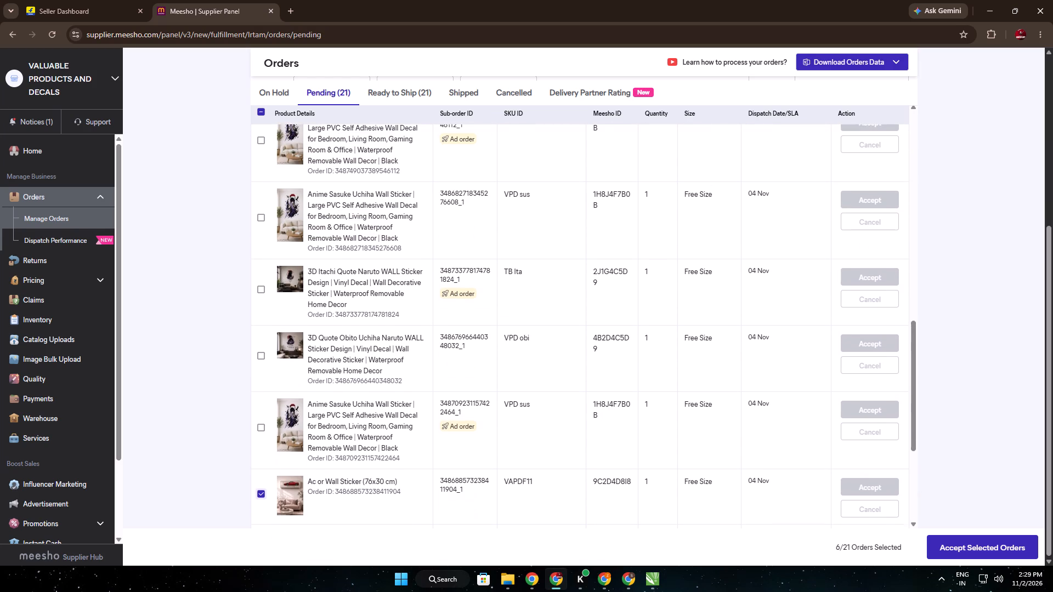
pyautogui.click(258, 431)
pyautogui.scroll(2, 329, 333)
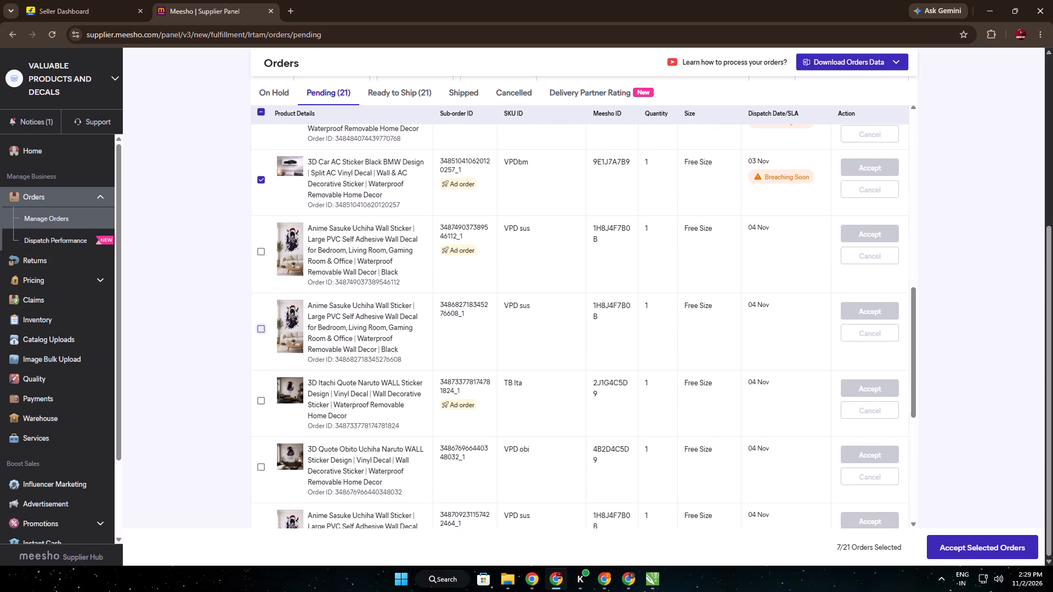
pyautogui.click(264, 329)
pyautogui.click(259, 251)
# Close the CDR Recycle Bin search window and open 31 oct(2) .cdr from the Downloads folder in CorelDRAW.
pyautogui.click(501, 580)
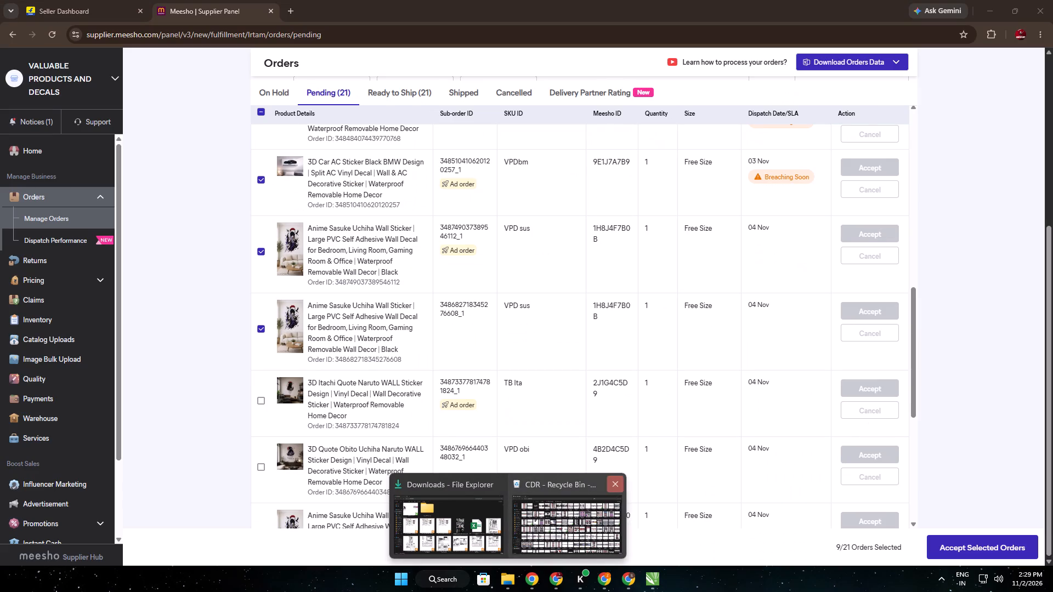
pyautogui.click(616, 481)
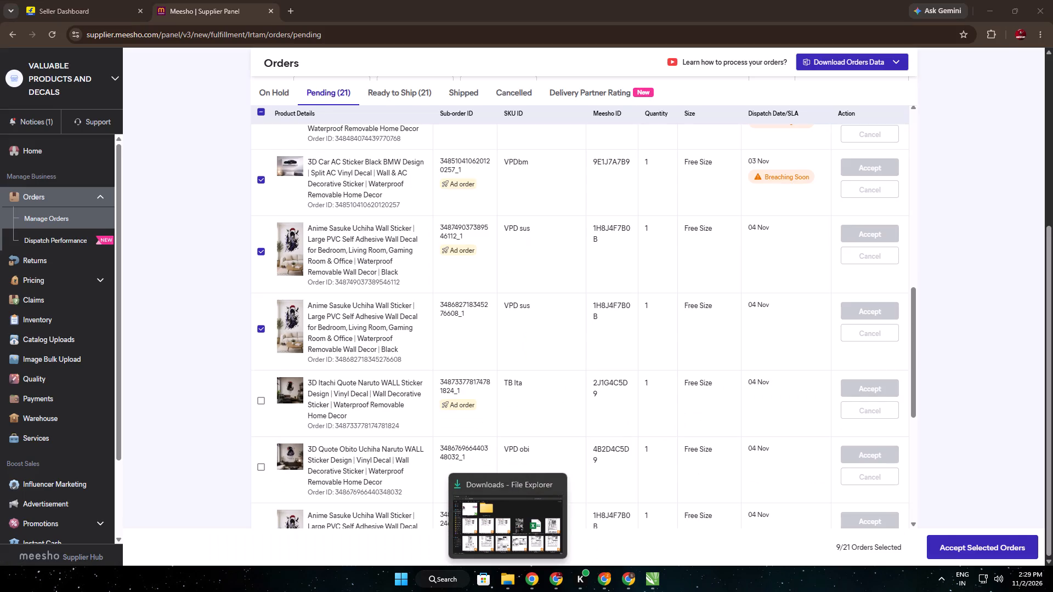
pyautogui.click(511, 508)
pyautogui.scroll(-4, 719, 338)
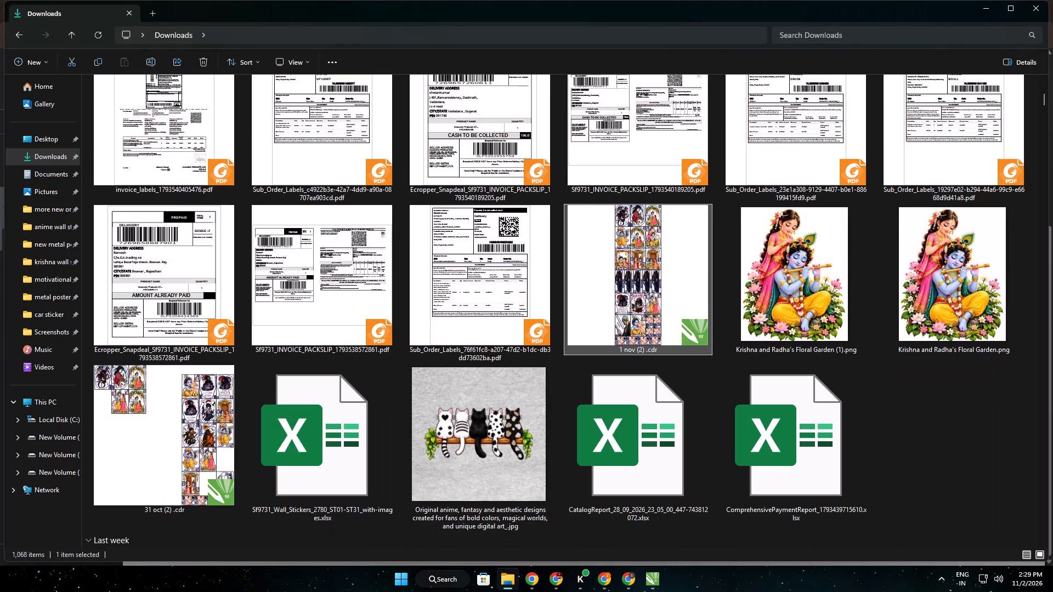
pyautogui.scroll(-4, 720, 346)
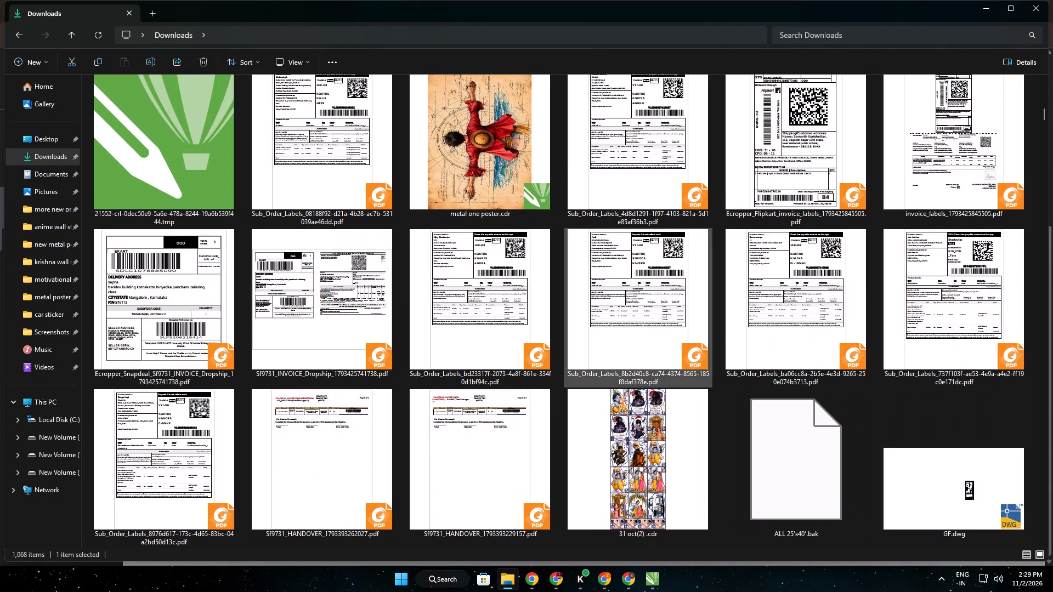
pyautogui.doubleClick(639, 459)
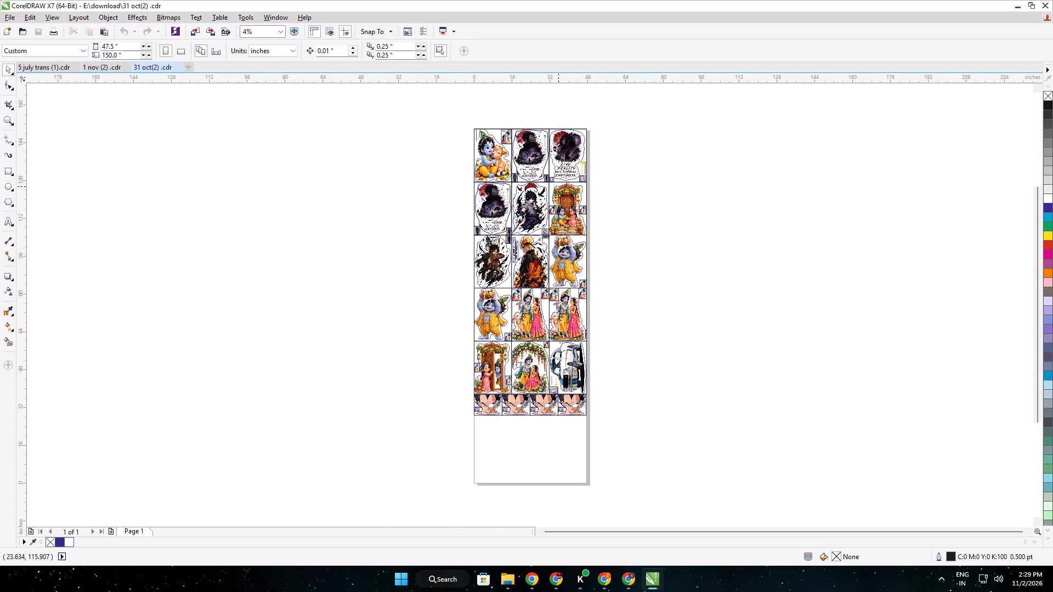
# Copy the grouped Sasuke Uchiha wall sticker from the second row of the 31 oct(2) sheet.
pyautogui.scroll(3, 559, 186)
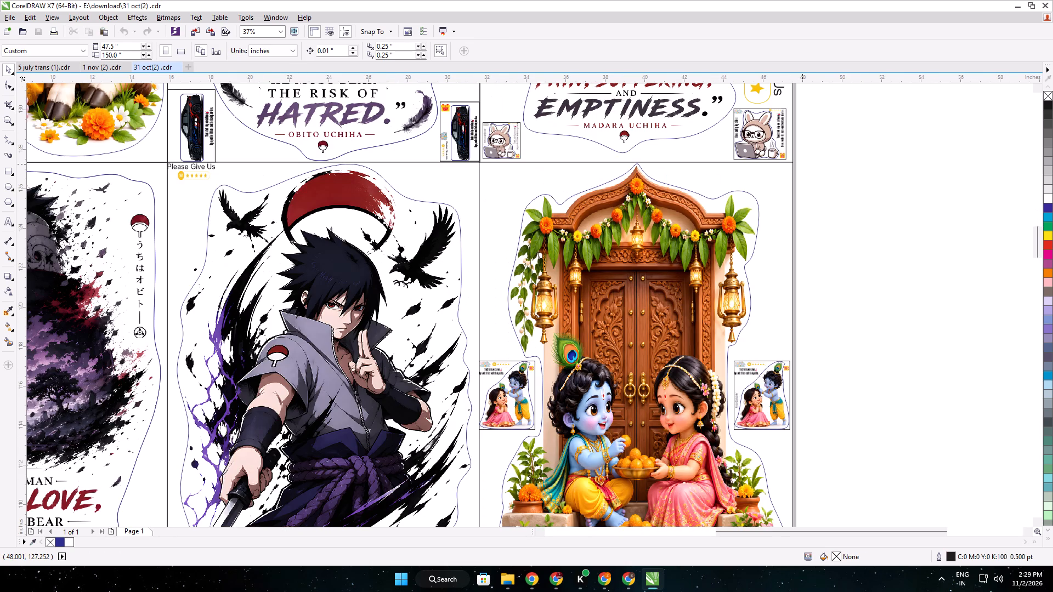
pyautogui.scroll(-1, 802, 164)
pyautogui.moveTo(806, 161); pyautogui.dragTo(642, 400)
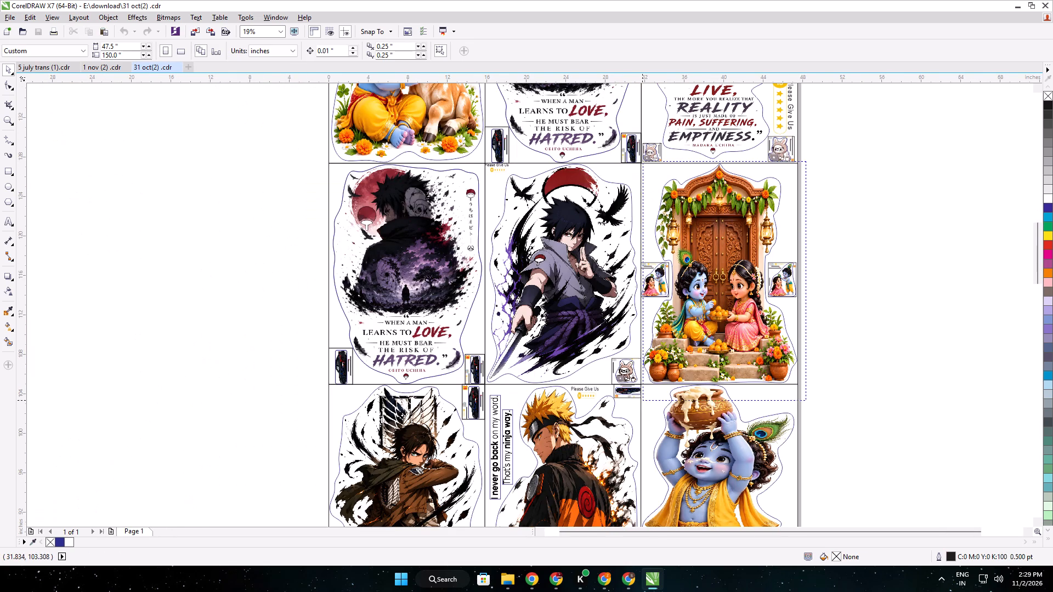
pyautogui.moveTo(642, 400); pyautogui.dragTo(476, 387)
pyautogui.moveTo(636, 387); pyautogui.dragTo(476, 387, button='right')
pyautogui.moveTo(476, 387); pyautogui.dragTo(485, 389)
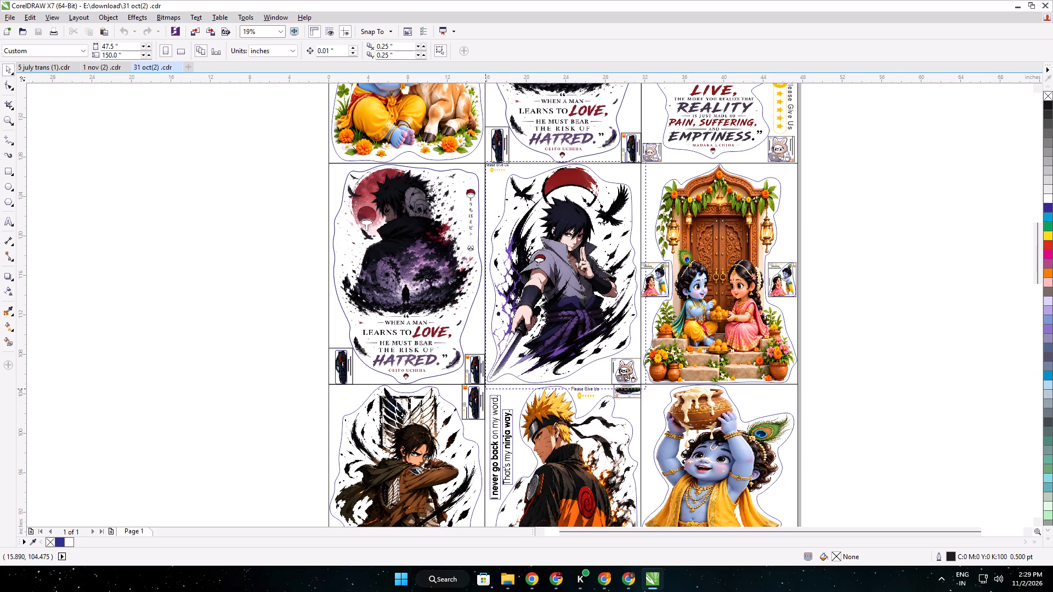
pyautogui.moveTo(485, 389); pyautogui.dragTo(483, 386)
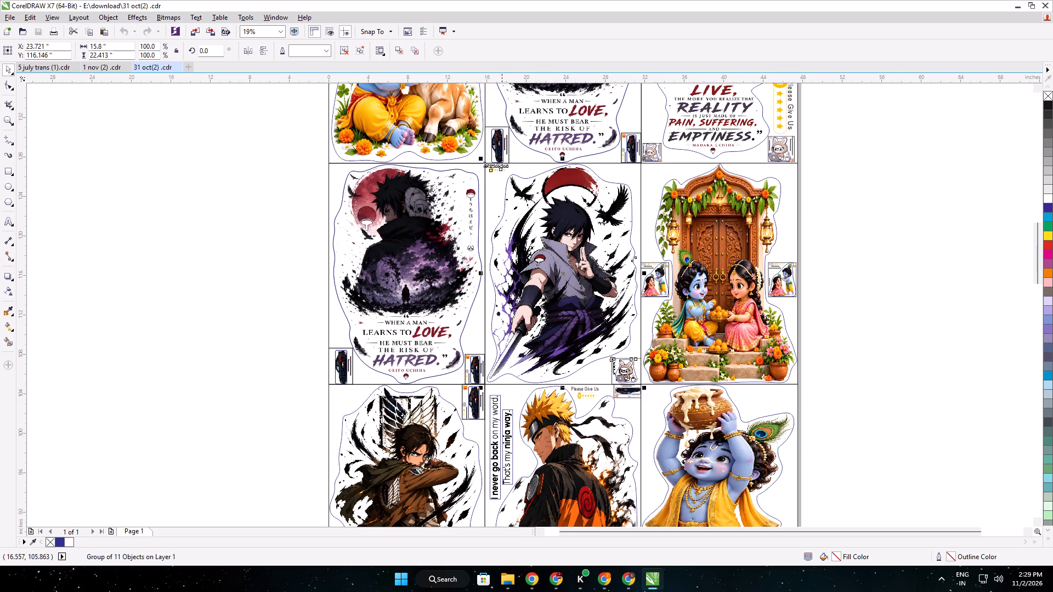
pyautogui.hotkey('ctrl', 'c')
# Paste the Sasuke sticker into the 1 nov (2) sheet and align it in the top row's empty third slot.
pyautogui.click(48, 72)
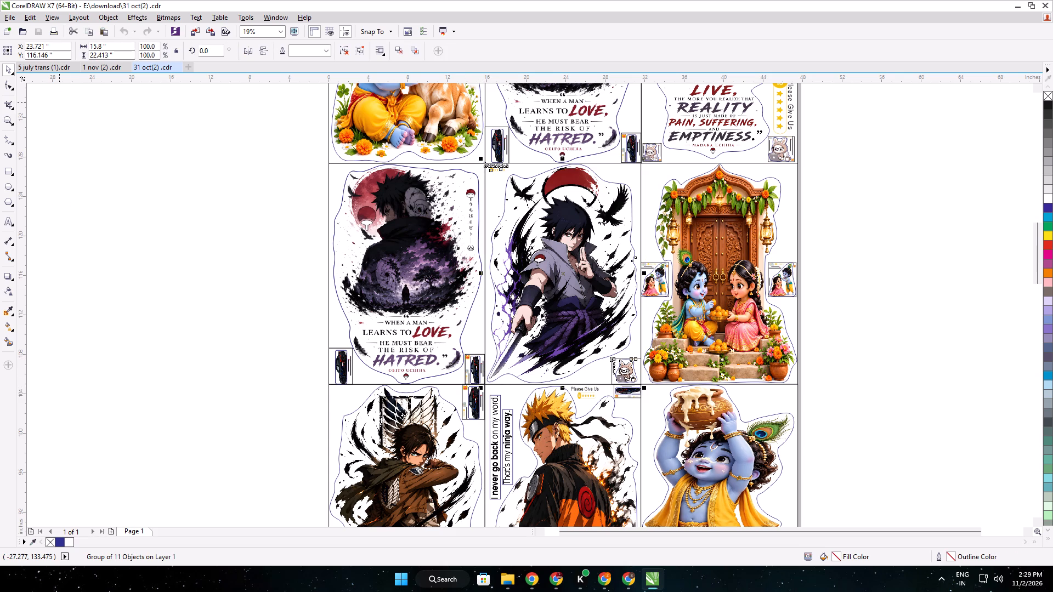
pyautogui.click(49, 62)
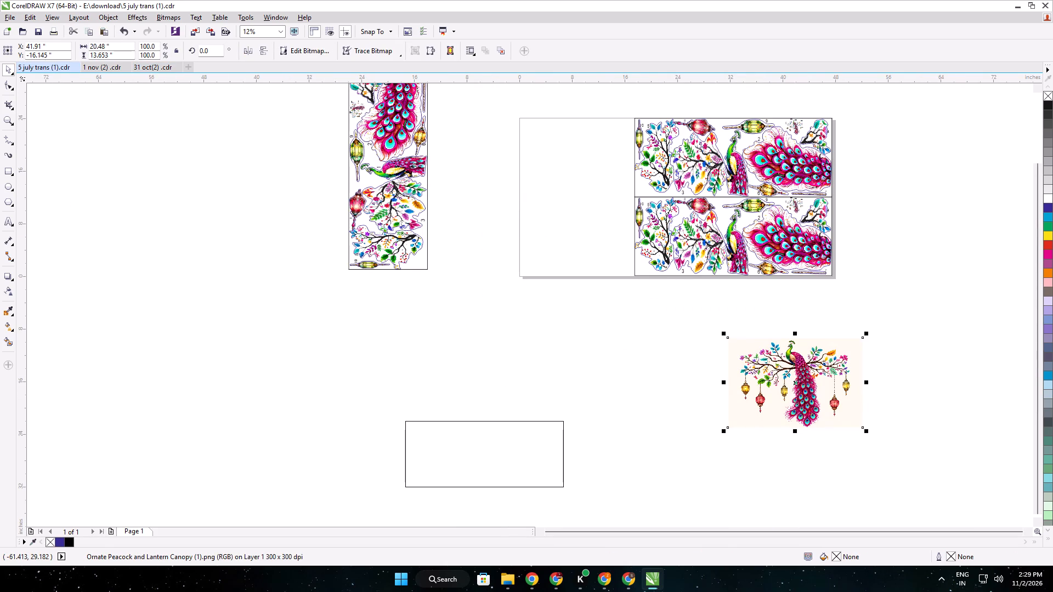
pyautogui.click(114, 69)
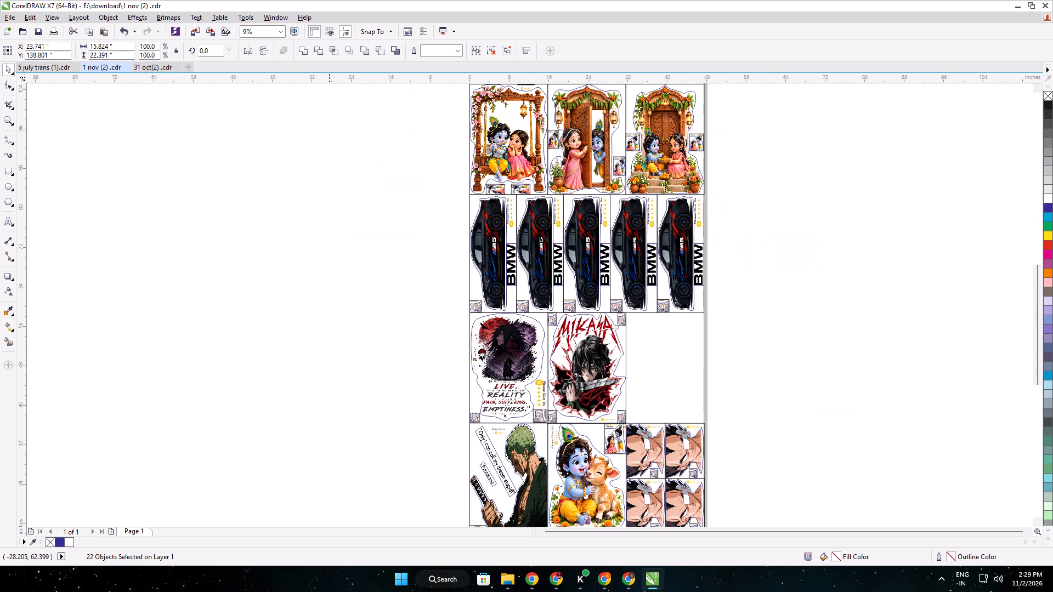
pyautogui.moveTo(331, 236); pyautogui.dragTo(412, 467, button='middle')
pyautogui.hotkey('ctrl', 'v')
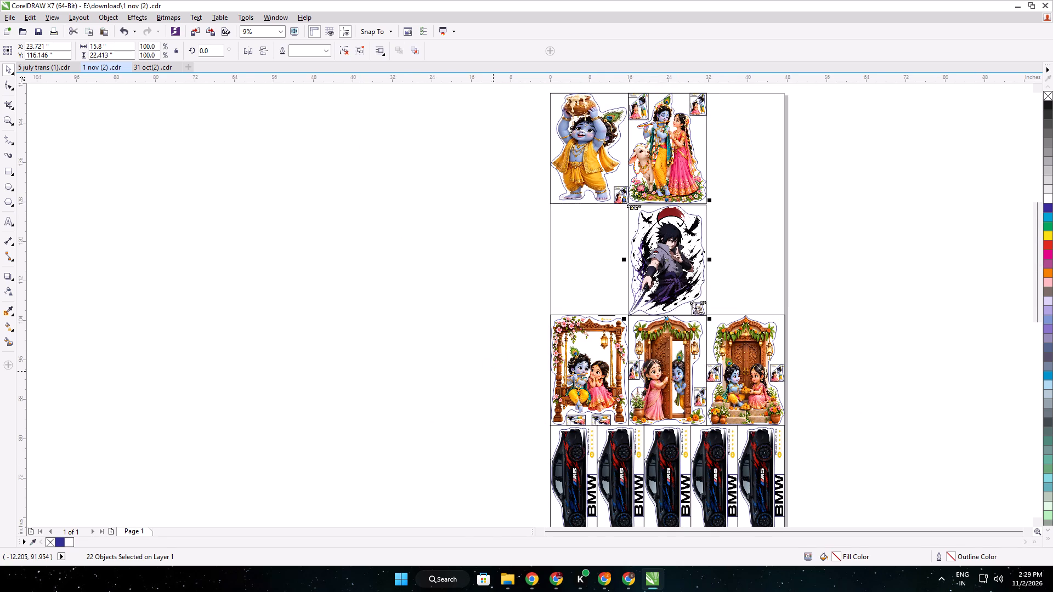
pyautogui.moveTo(675, 254); pyautogui.dragTo(754, 143)
pyautogui.scroll(3, 726, 104)
pyautogui.moveTo(697, 115); pyautogui.dragTo(745, 293, button='middle')
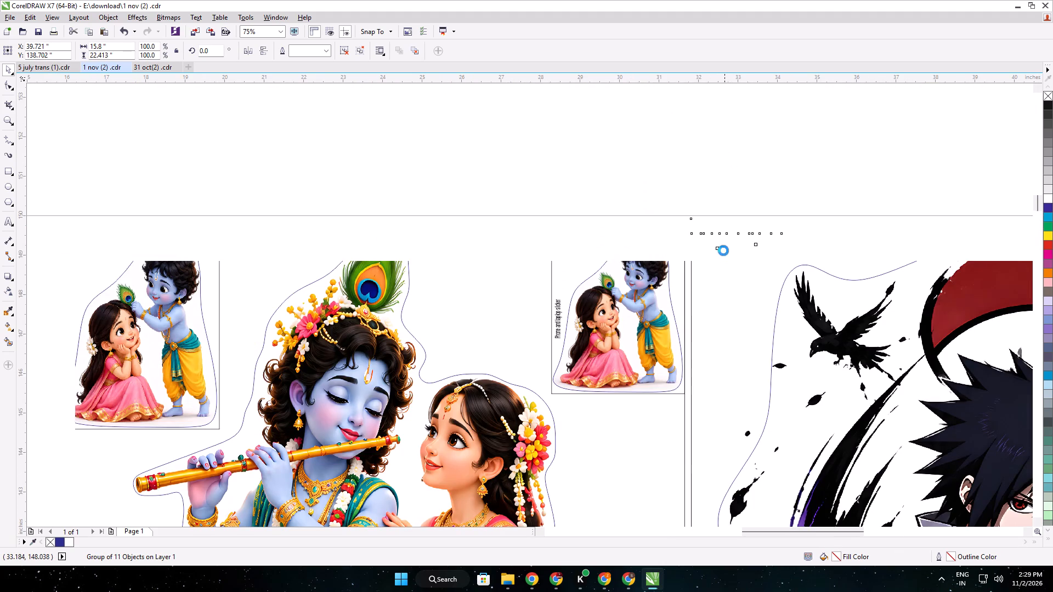
pyautogui.scroll(1, 699, 230)
pyautogui.moveTo(779, 358); pyautogui.dragTo(766, 350)
pyautogui.press('Down')
# Duplicate the Sasuke sticker and align the copy in the second row's first slot, below the butter-pot Krishna.
pyautogui.scroll(-7, 765, 345)
pyautogui.moveTo(776, 352); pyautogui.dragTo(632, 259, button='middle')
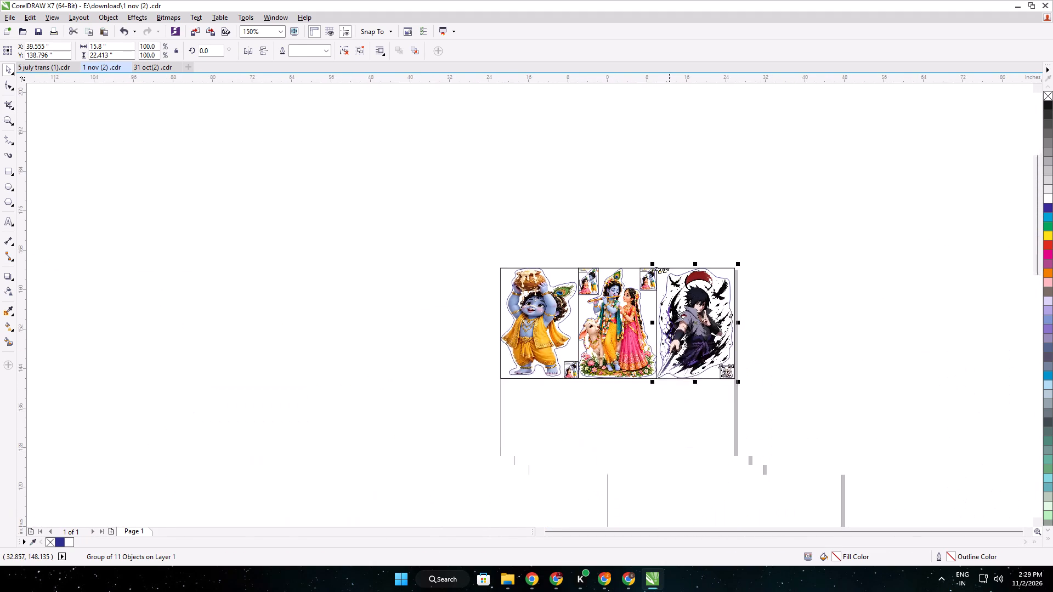
pyautogui.moveTo(632, 259); pyautogui.dragTo(612, 251, button='middle')
pyautogui.hotkey('ctrl', 'd')
pyautogui.moveTo(646, 298); pyautogui.dragTo(493, 409)
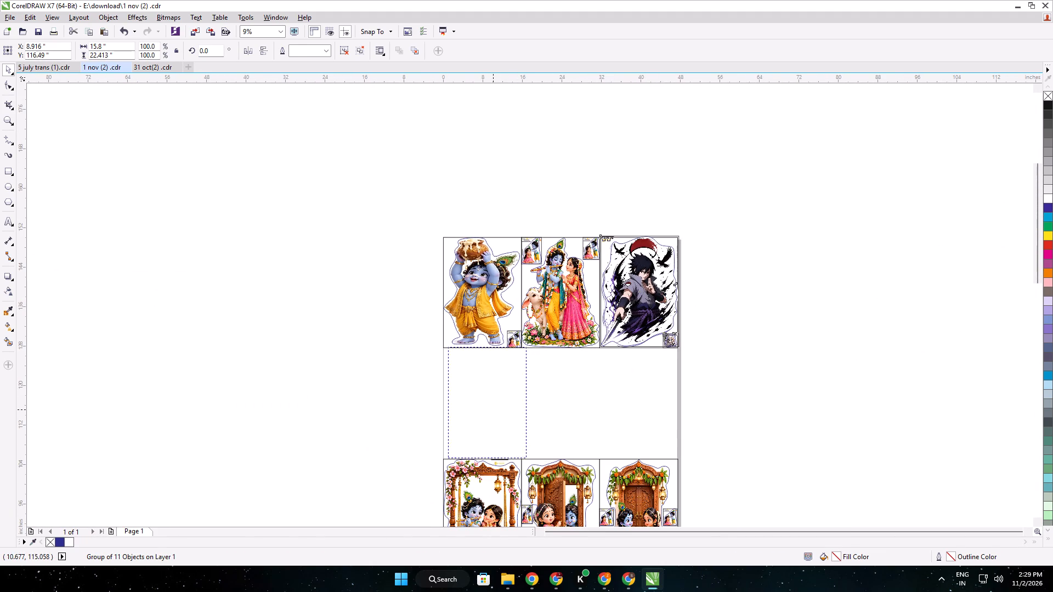
pyautogui.moveTo(493, 409); pyautogui.dragTo(487, 409)
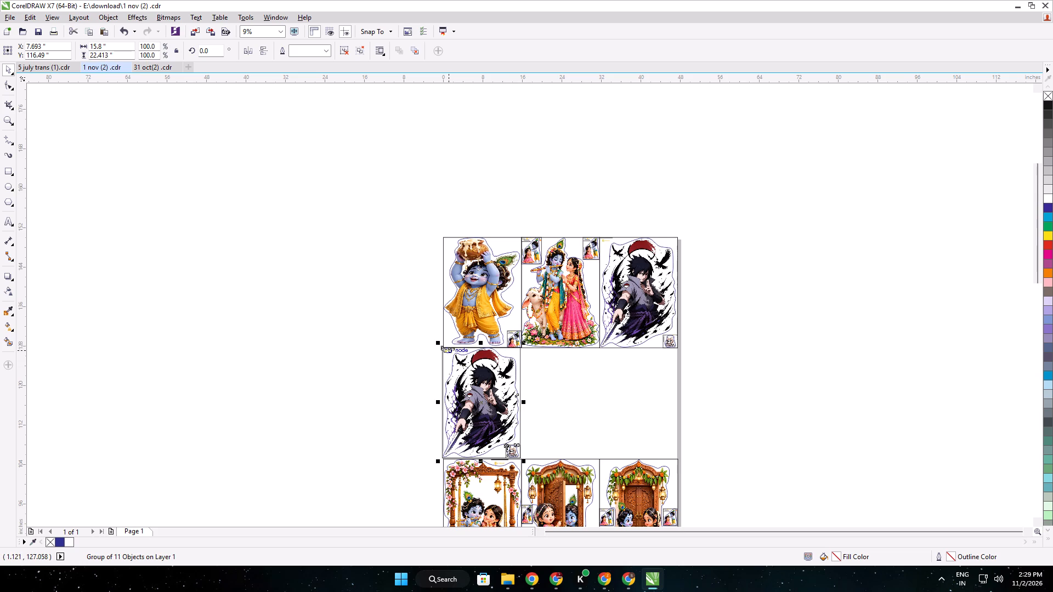
pyautogui.scroll(4, 449, 350)
pyautogui.moveTo(466, 431); pyautogui.dragTo(476, 435)
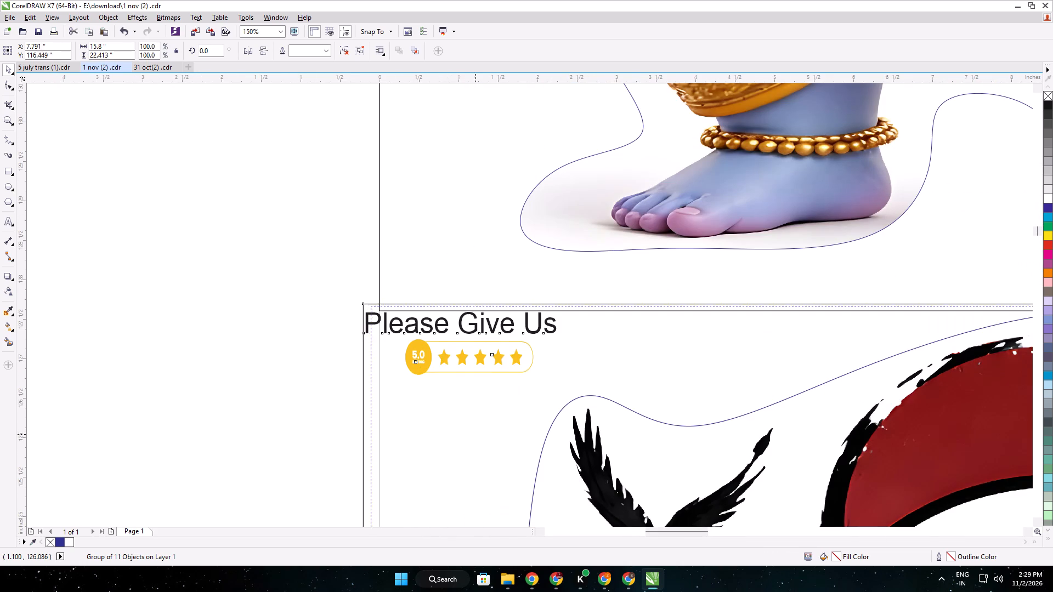
pyautogui.moveTo(476, 435); pyautogui.dragTo(482, 437)
pyautogui.scroll(-3, 413, 328)
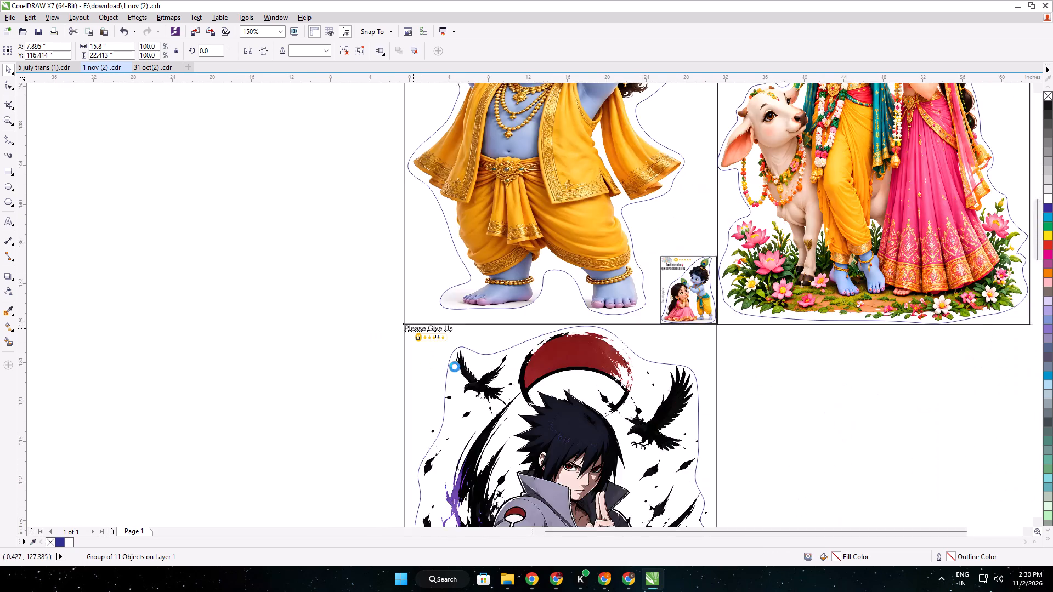
# Duplicate the Sasuke sticker again and align the copy in the second row's middle slot, flush with its neighbours.
pyautogui.moveTo(520, 398); pyautogui.dragTo(473, 179, button='middle')
pyautogui.scroll(3, 432, 336)
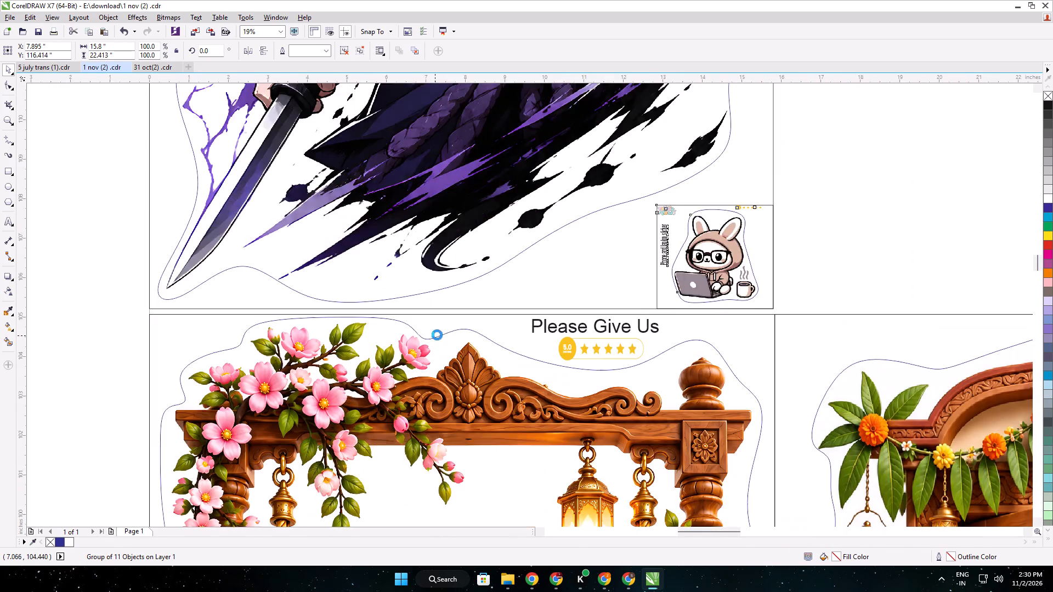
pyautogui.scroll(-1, 485, 287)
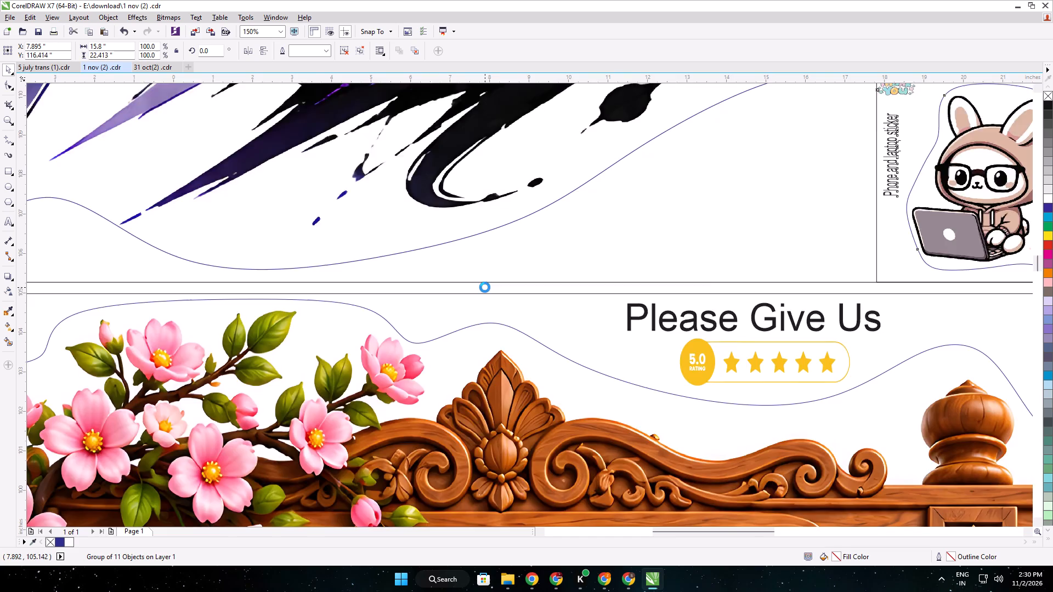
pyautogui.scroll(-2, 568, 242)
pyautogui.moveTo(585, 227); pyautogui.dragTo(488, 332, button='middle')
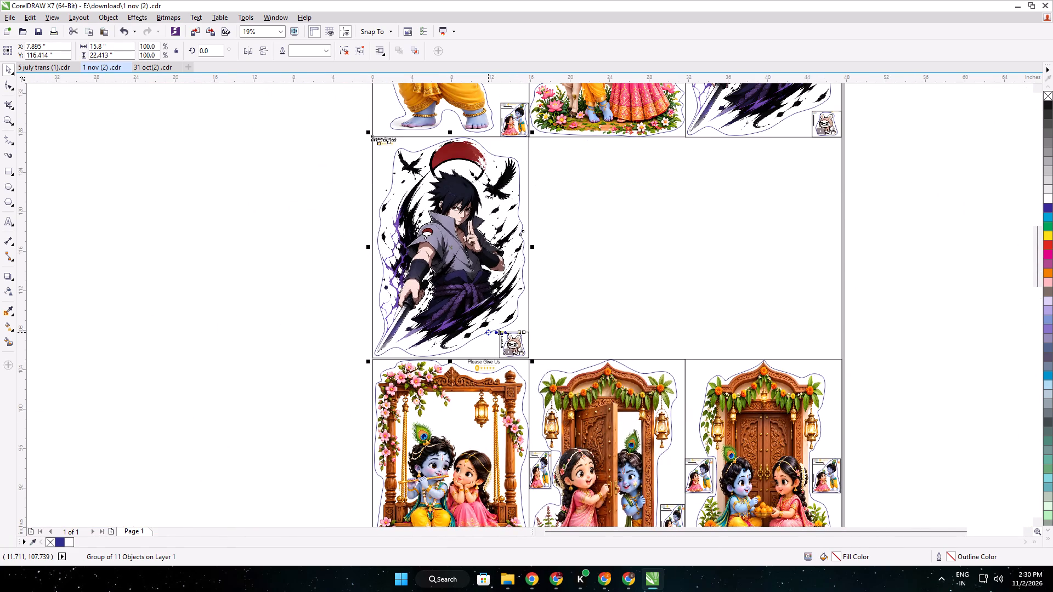
pyautogui.hotkey('ctrl', 'd')
pyautogui.moveTo(161, 448); pyautogui.dragTo(706, 280)
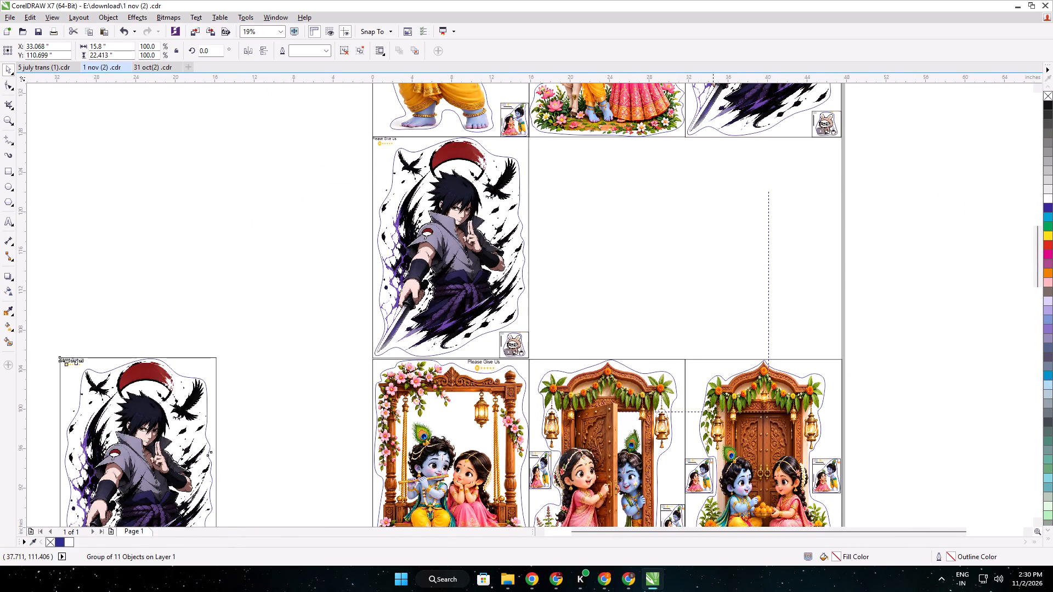
pyautogui.moveTo(706, 280); pyautogui.dragTo(631, 230)
pyautogui.scroll(1, 554, 132)
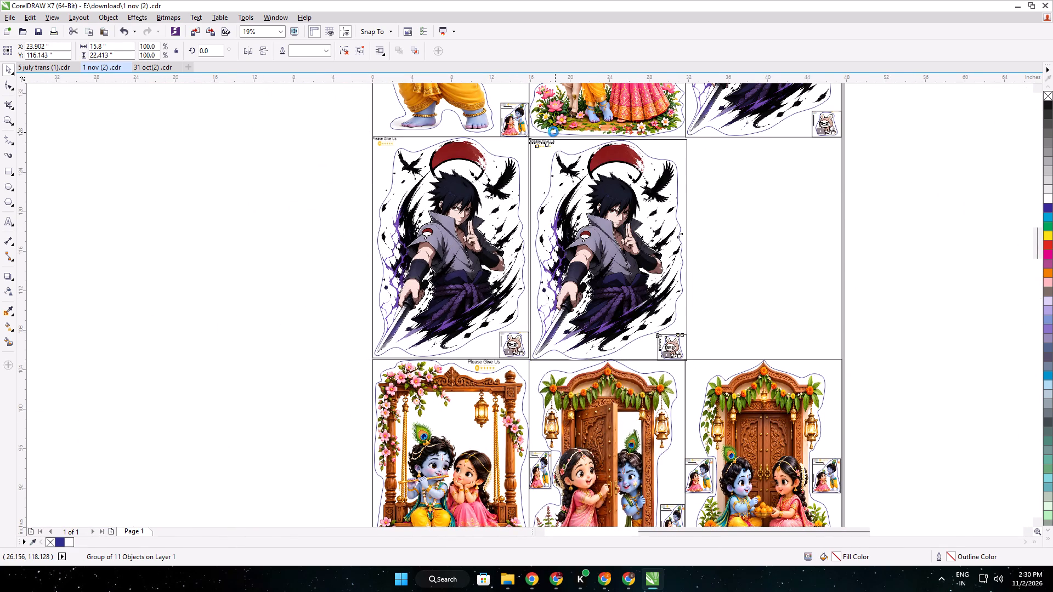
pyautogui.scroll(2, 545, 135)
pyautogui.moveTo(532, 295); pyautogui.dragTo(523, 285)
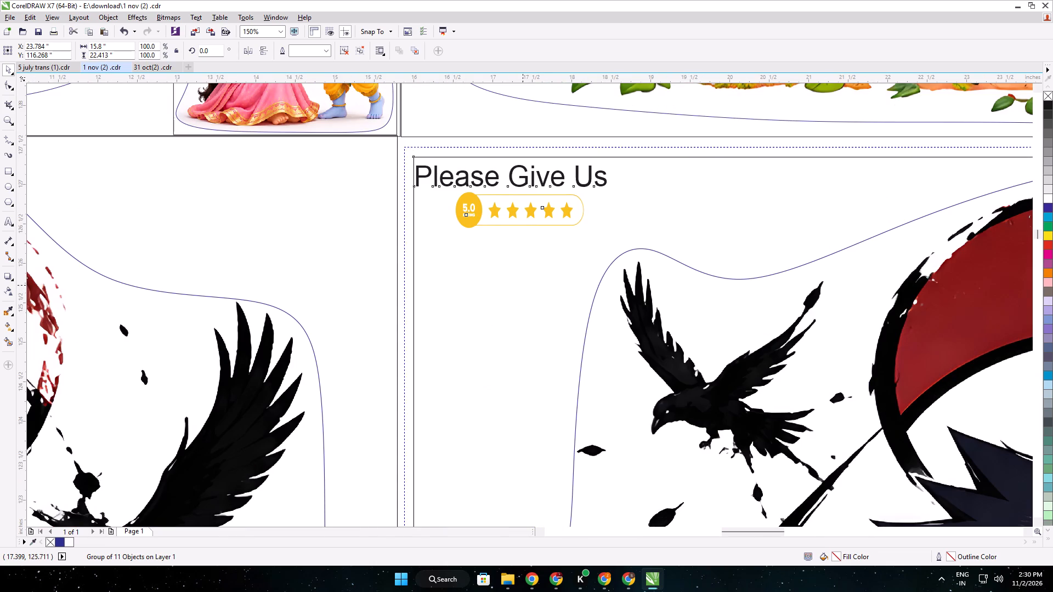
pyautogui.moveTo(521, 283); pyautogui.dragTo(519, 277)
pyautogui.doubleClick(517, 275)
pyautogui.moveTo(528, 302); pyautogui.dragTo(522, 292)
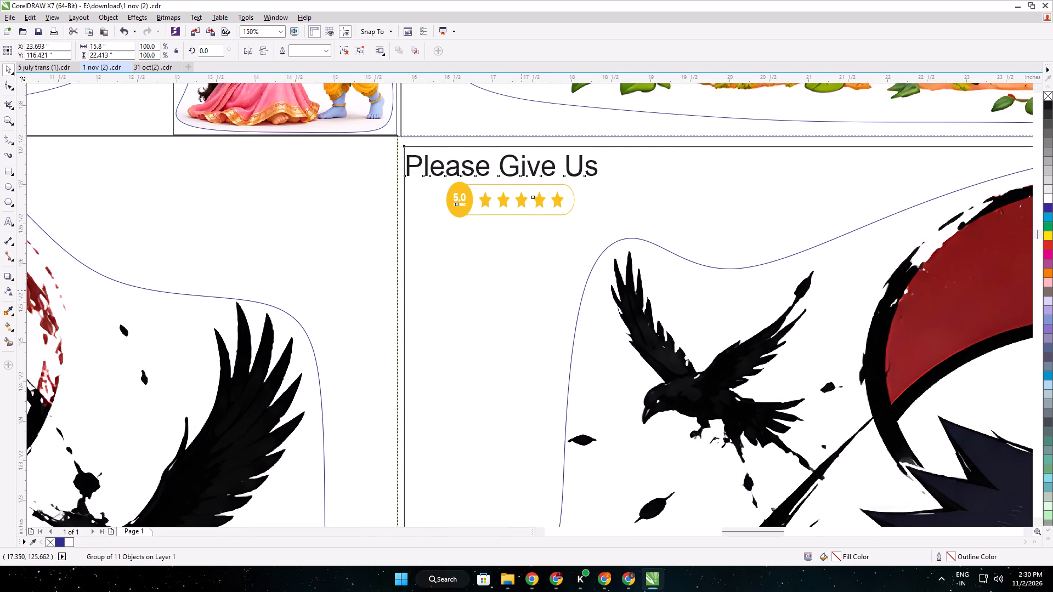
pyautogui.moveTo(522, 292); pyautogui.dragTo(523, 292)
pyautogui.press('Left')
pyautogui.press('Left')
# Review the pending Meesho orders and add the Radha Krishna swing wall sticker order, SKU VPD Krishna 2, to the marked ones.
pyautogui.scroll(-2, 521, 267)
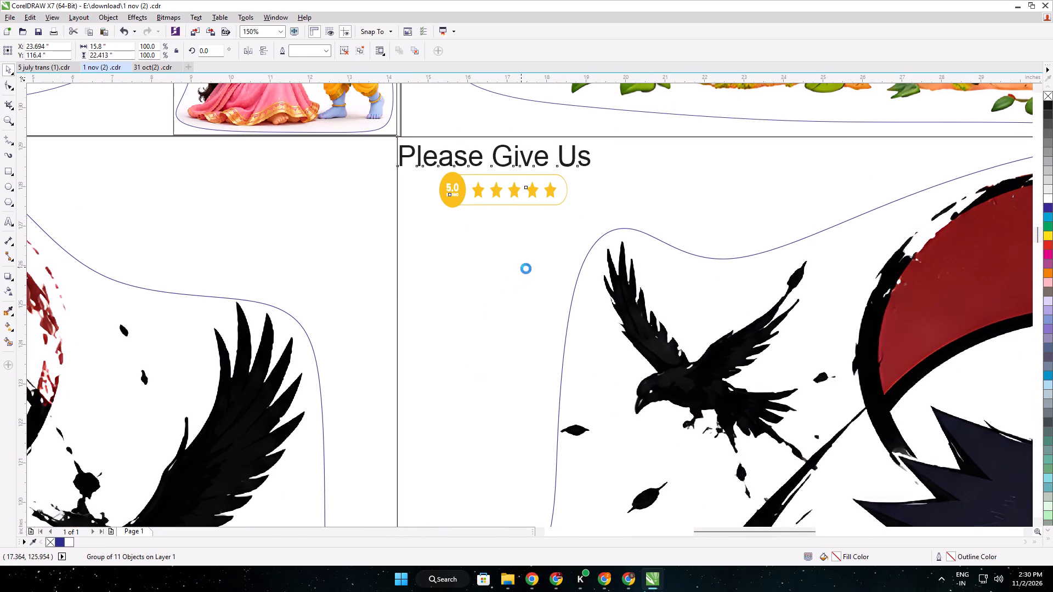
pyautogui.scroll(-2, 526, 269)
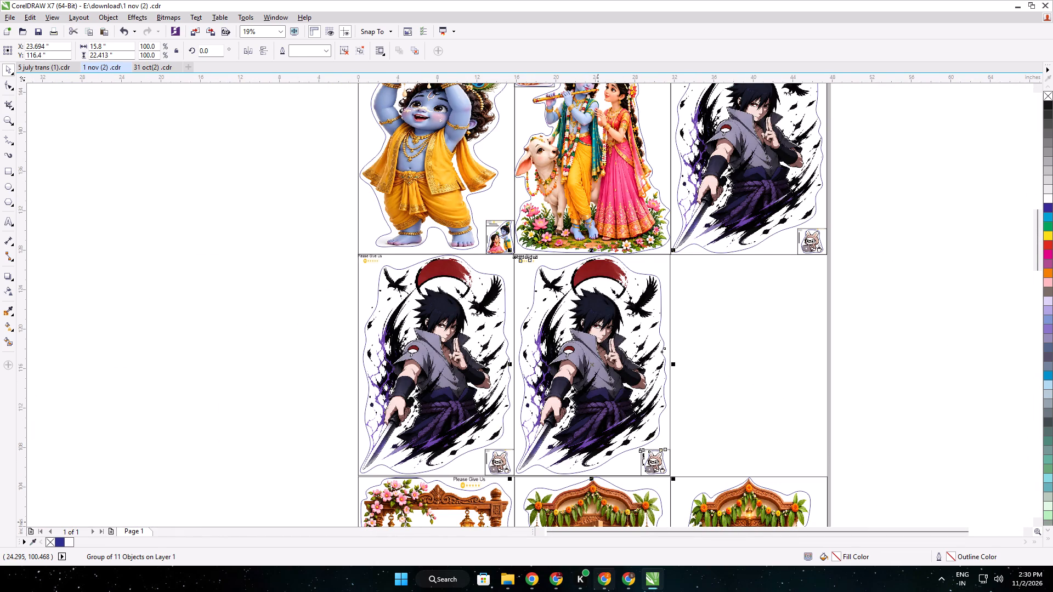
pyautogui.click(557, 584)
pyautogui.scroll(3, 433, 416)
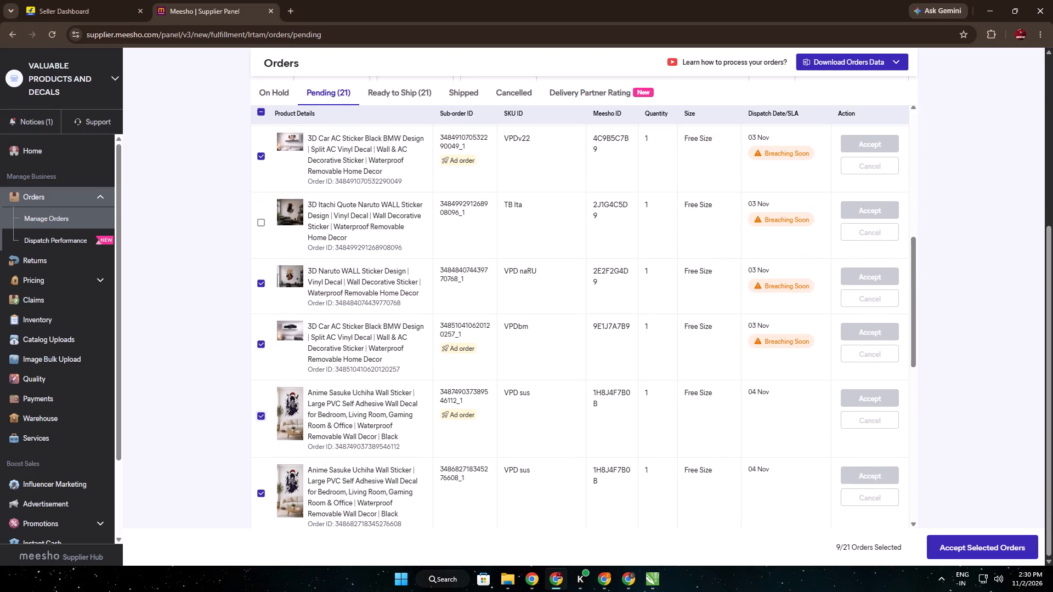
pyautogui.scroll(3, 449, 289)
pyautogui.scroll(3, 442, 339)
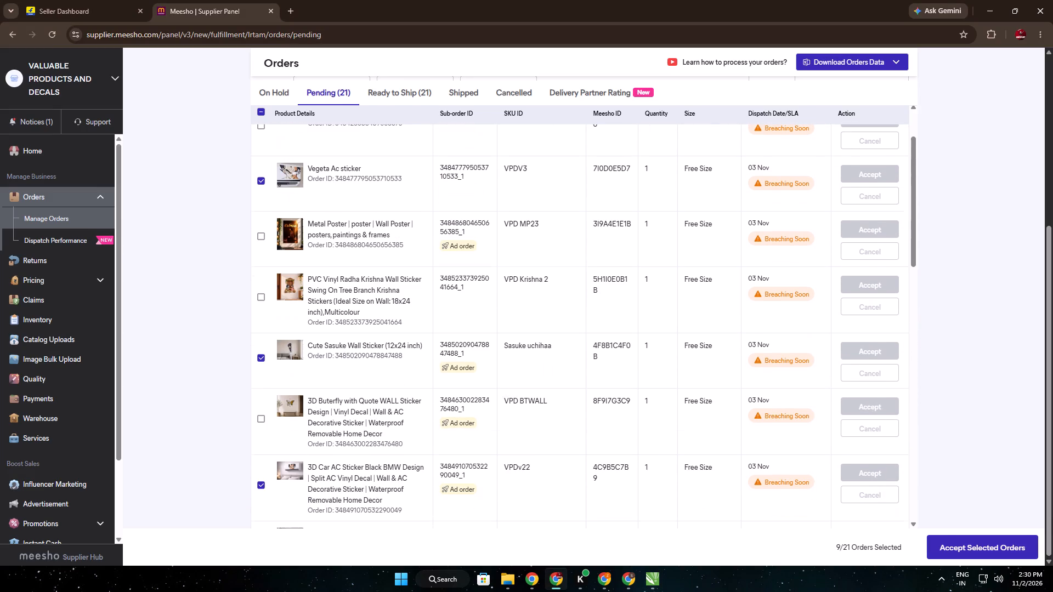
pyautogui.scroll(4, 390, 333)
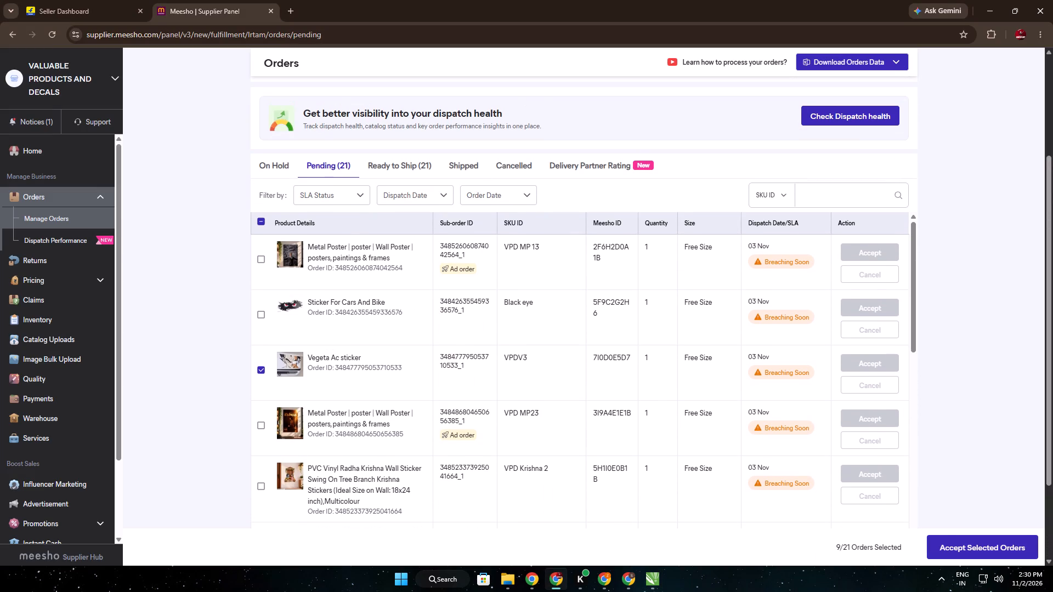
pyautogui.scroll(-4, 194, 322)
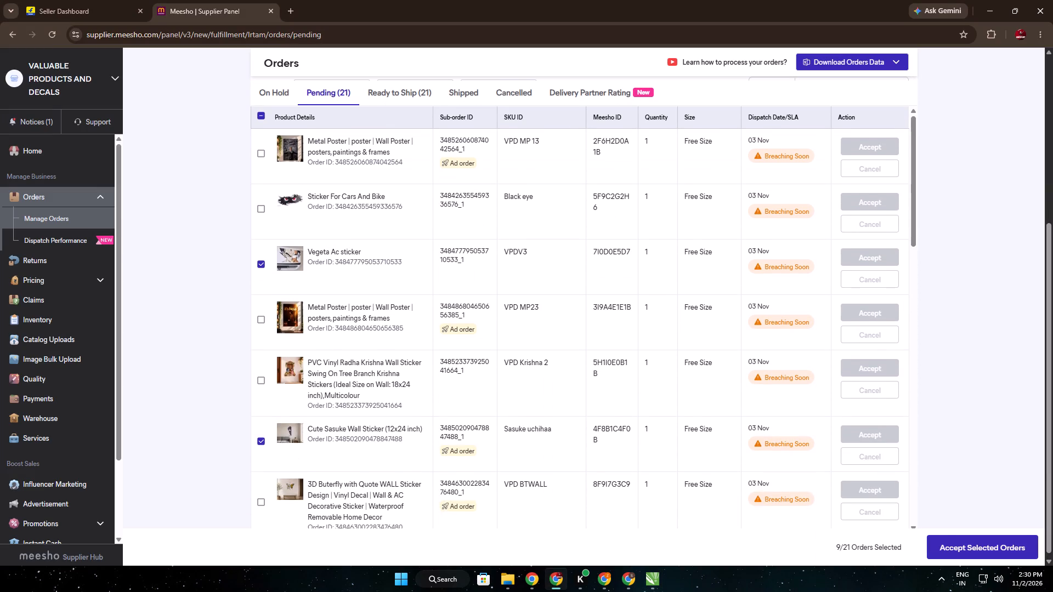
pyautogui.click(257, 374)
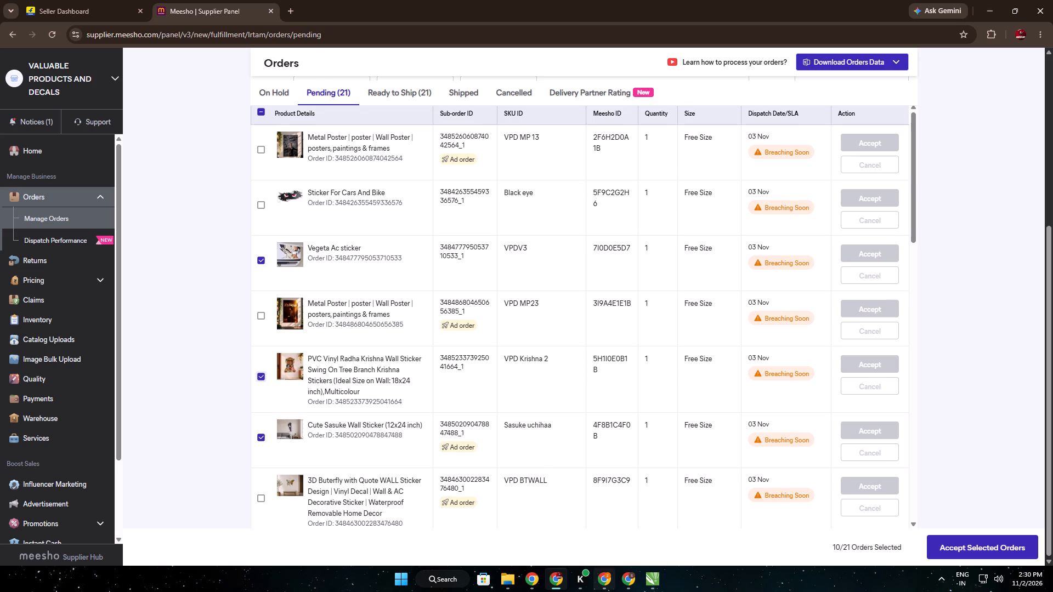
# Back in CorelDRAW, move the closed-door Radha Krishna sticker from the third row into the second row's empty third slot.
pyautogui.click(651, 575)
pyautogui.scroll(-1, 676, 316)
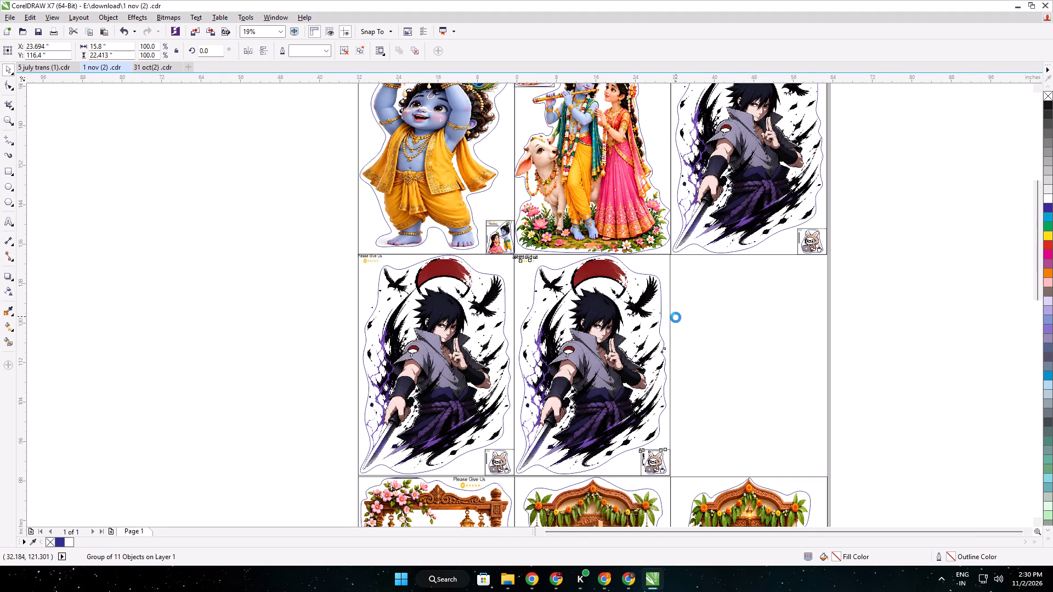
pyautogui.moveTo(676, 318); pyautogui.dragTo(680, 195, button='middle')
pyautogui.moveTo(759, 385); pyautogui.dragTo(680, 327)
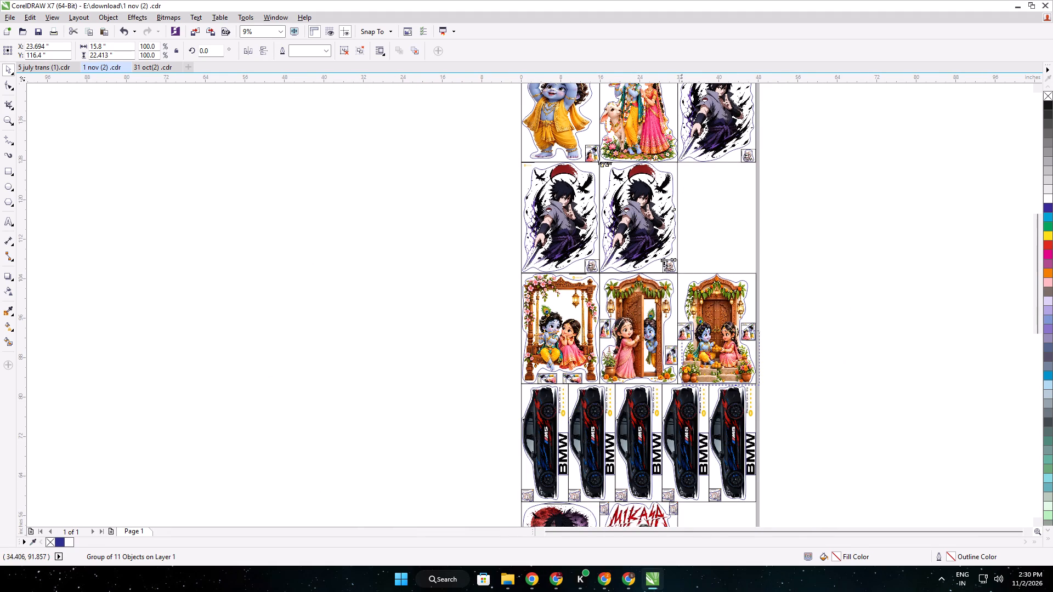
pyautogui.moveTo(680, 327); pyautogui.dragTo(676, 271)
pyautogui.moveTo(726, 332); pyautogui.dragTo(721, 230)
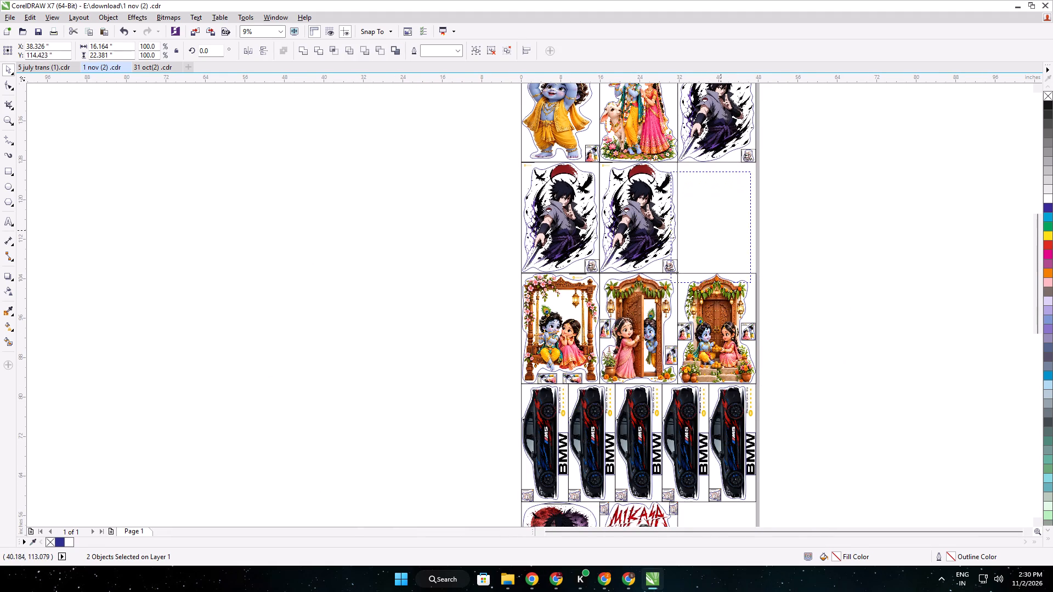
pyautogui.moveTo(721, 230); pyautogui.dragTo(729, 220)
# Align the closed-door Radha Krishna sticker flush against the neighbouring Sasuke sticker and the sticker above it.
pyautogui.scroll(4, 683, 158)
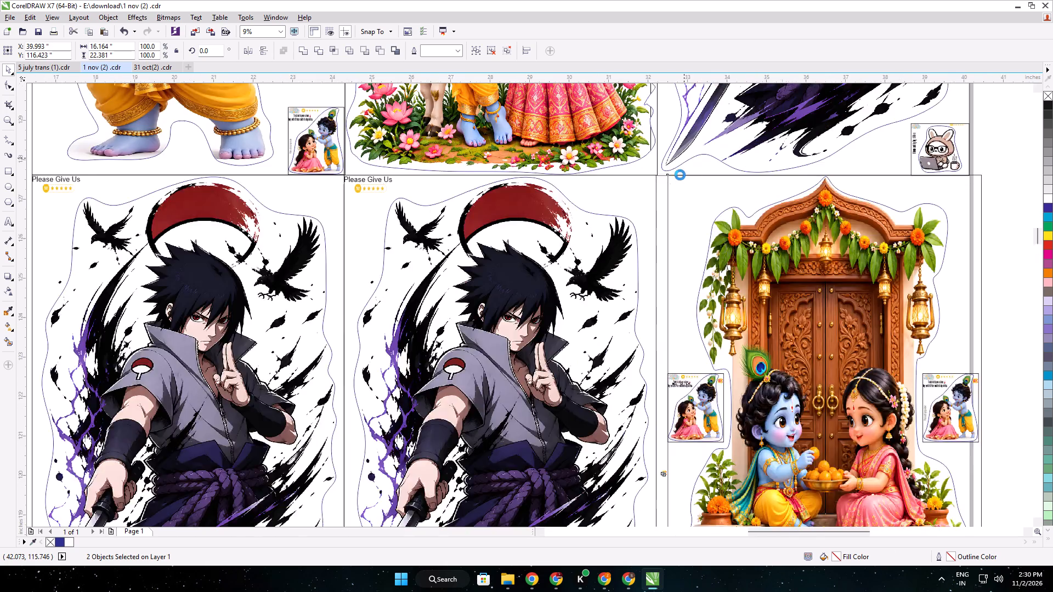
pyautogui.scroll(1, 680, 175)
pyautogui.moveTo(689, 217); pyautogui.dragTo(664, 217)
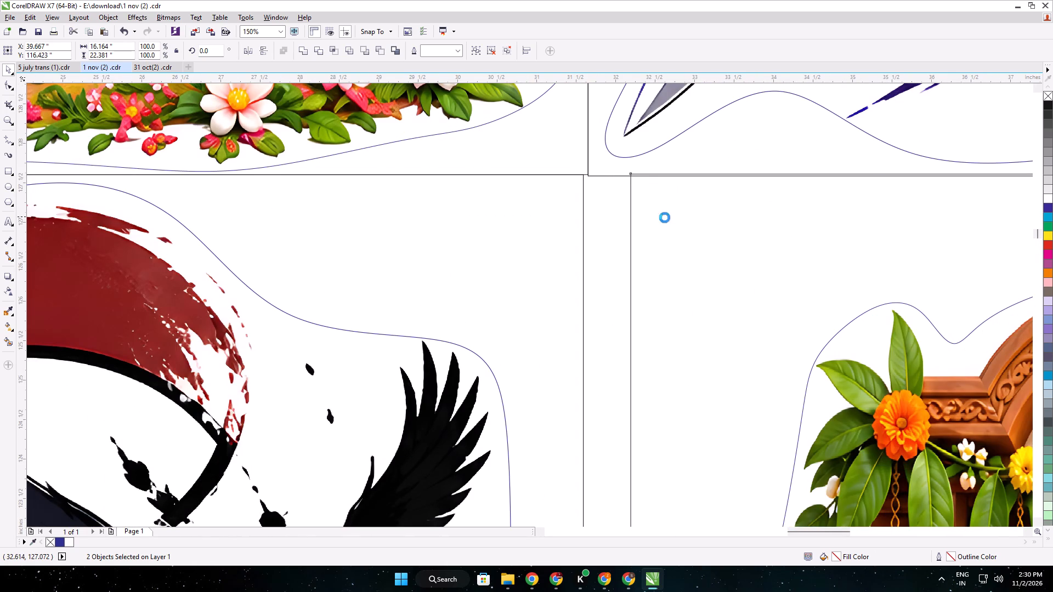
pyautogui.moveTo(659, 227); pyautogui.dragTo(654, 228)
pyautogui.scroll(-1, 657, 231)
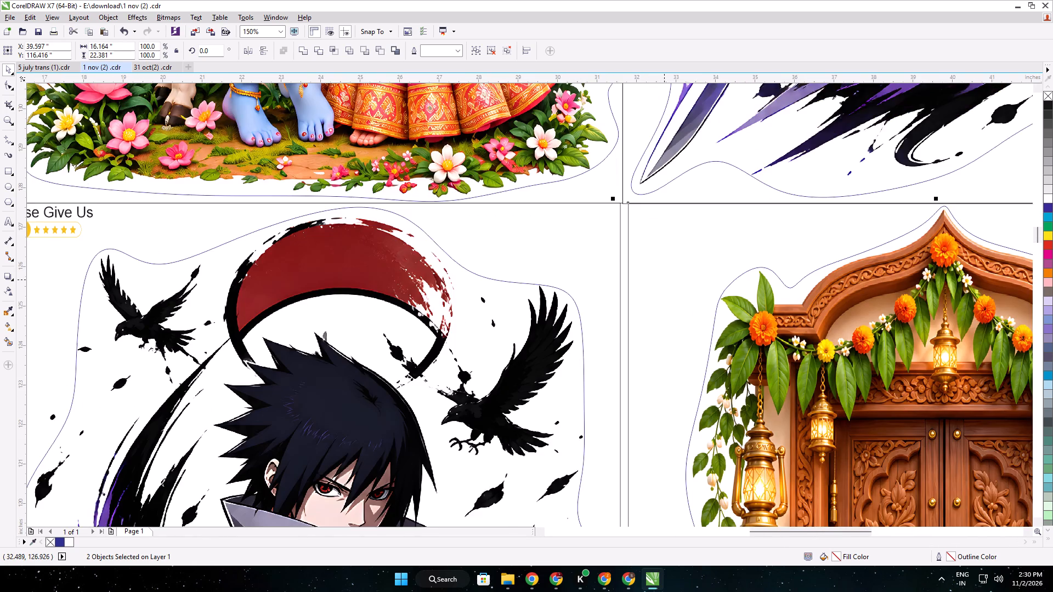
pyautogui.moveTo(665, 280); pyautogui.dragTo(655, 149, button='middle')
pyautogui.moveTo(678, 289); pyautogui.dragTo(681, 192, button='middle')
pyautogui.moveTo(664, 265); pyautogui.dragTo(665, 221, button='middle')
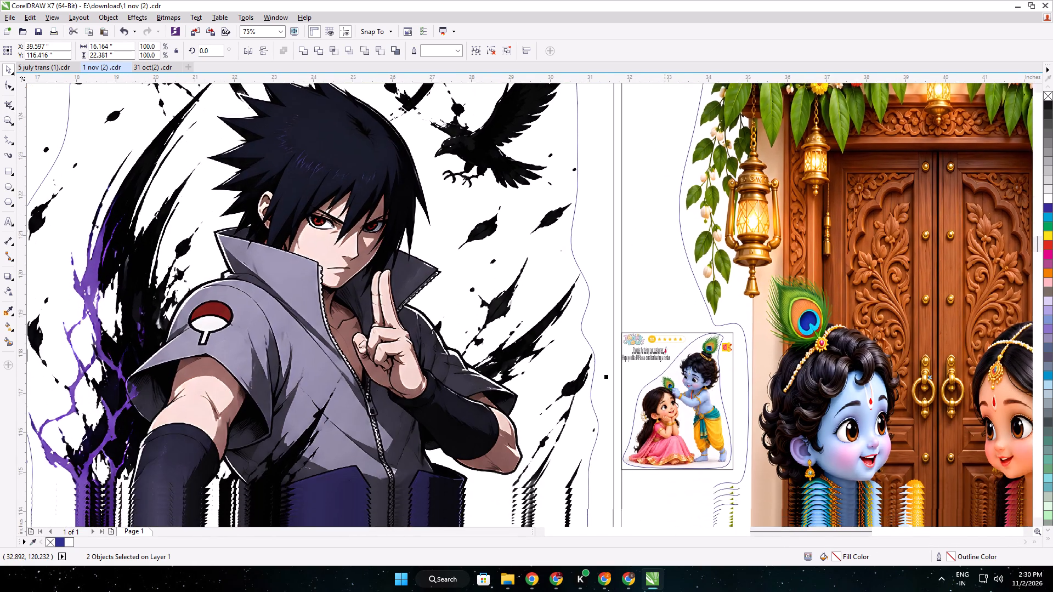
pyautogui.moveTo(665, 221); pyautogui.dragTo(665, 177, button='middle')
pyautogui.scroll(1, 665, 193)
pyautogui.moveTo(587, 420); pyautogui.dragTo(594, 316, button='middle')
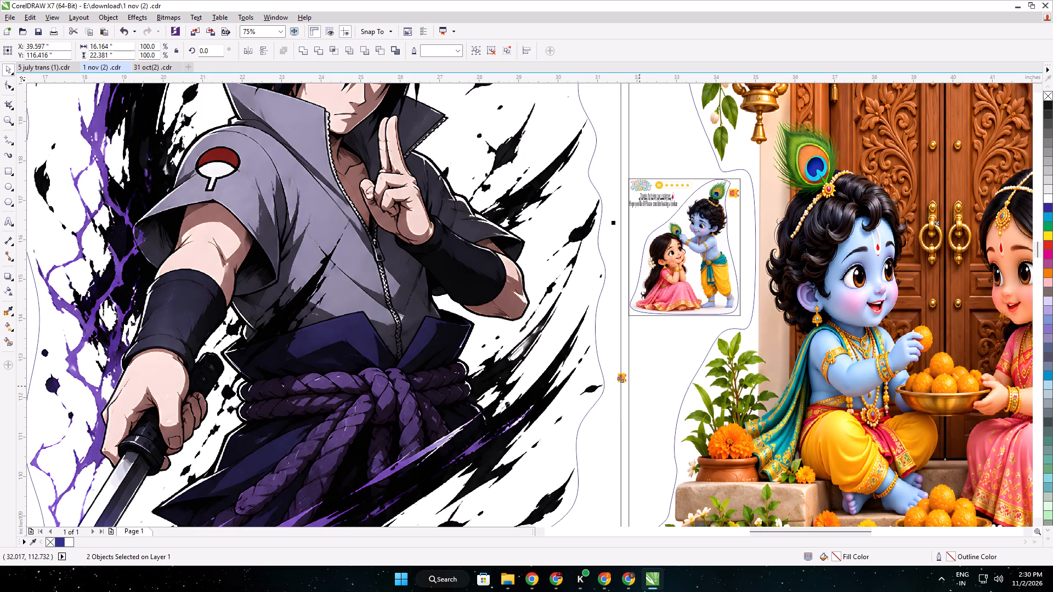
pyautogui.scroll(-1, 659, 351)
pyautogui.moveTo(681, 268); pyautogui.dragTo(681, 396, button='middle')
pyautogui.press('Left')
pyautogui.press('Left')
pyautogui.press('Left')
pyautogui.press('Left')
pyautogui.press('Left')
pyautogui.press('Left')
pyautogui.press('Left')
pyautogui.press('Left')
pyautogui.press('Left')
pyautogui.press('Left')
pyautogui.press('Left')
pyautogui.press('Left')
pyautogui.press('Left')
pyautogui.press('Left')
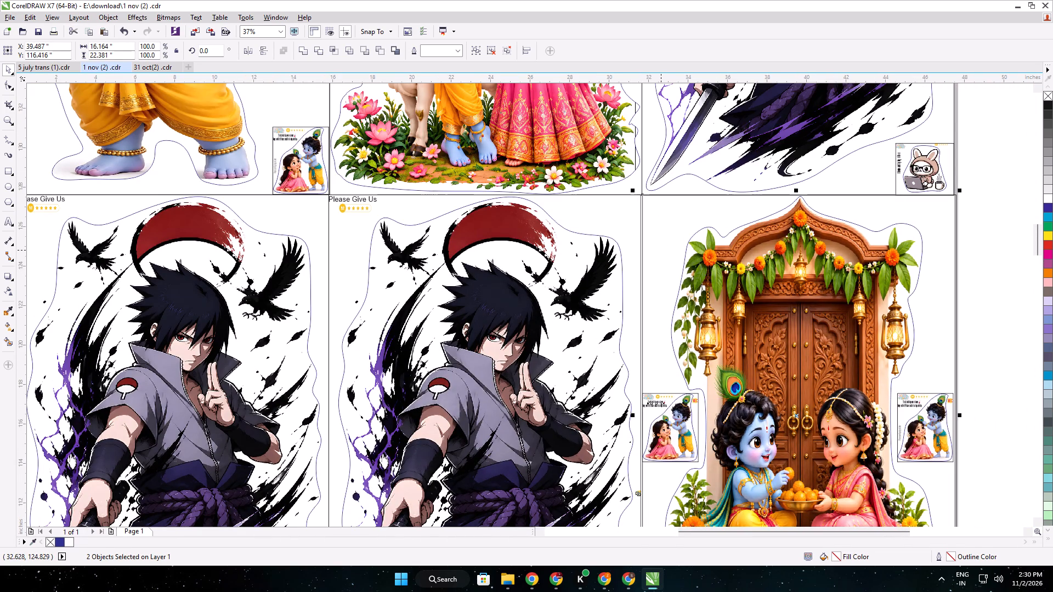
pyautogui.press('Left')
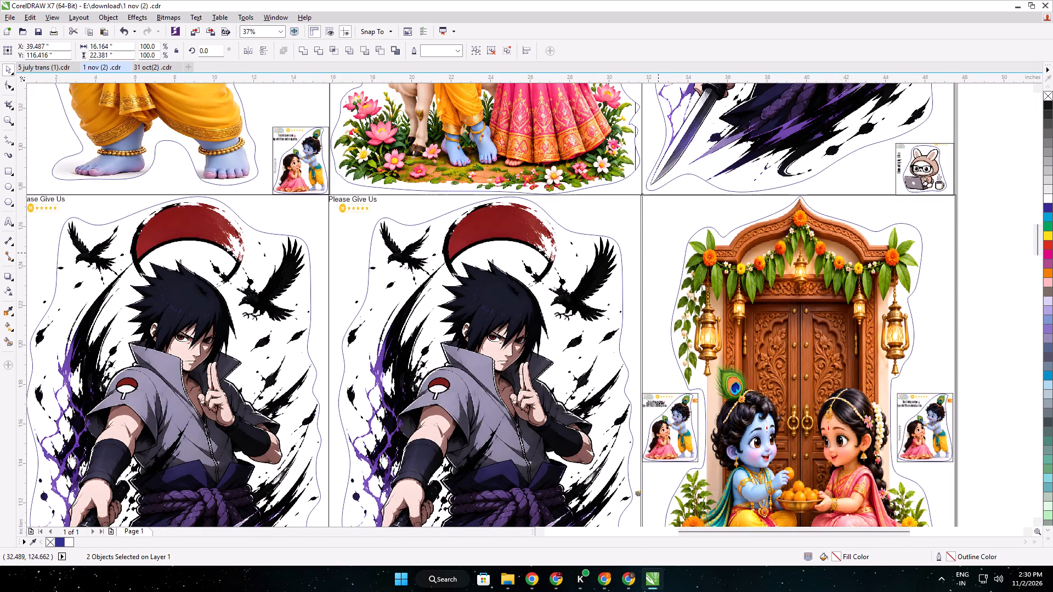
pyautogui.press('Left')
pyautogui.press('Left')
pyautogui.press('Left')
pyautogui.press('Left')
pyautogui.press('Left')
pyautogui.press('Left')
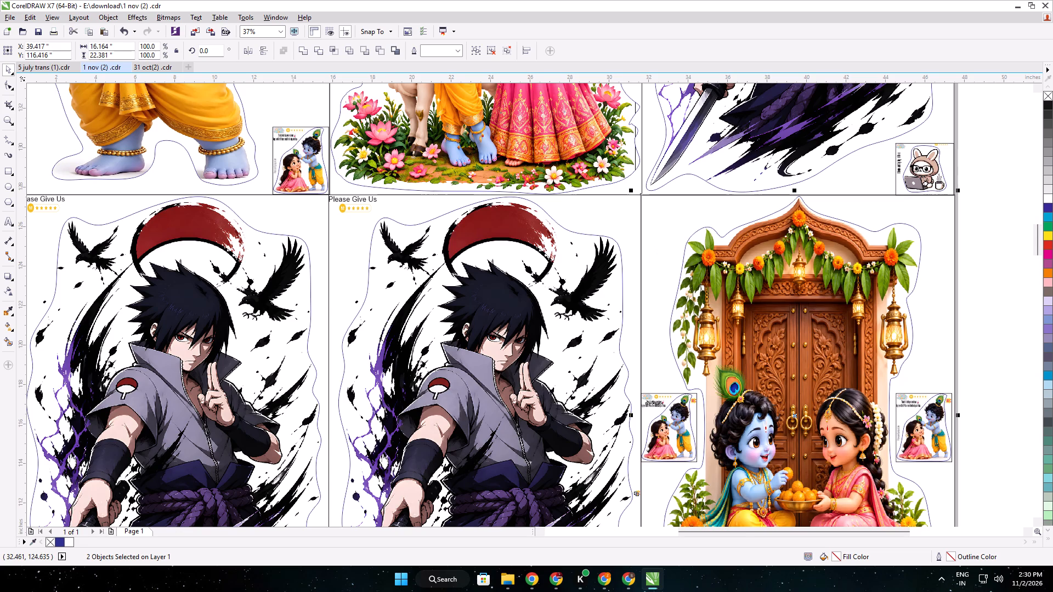
pyautogui.scroll(2, 646, 209)
pyautogui.press('Left')
pyautogui.press('Left')
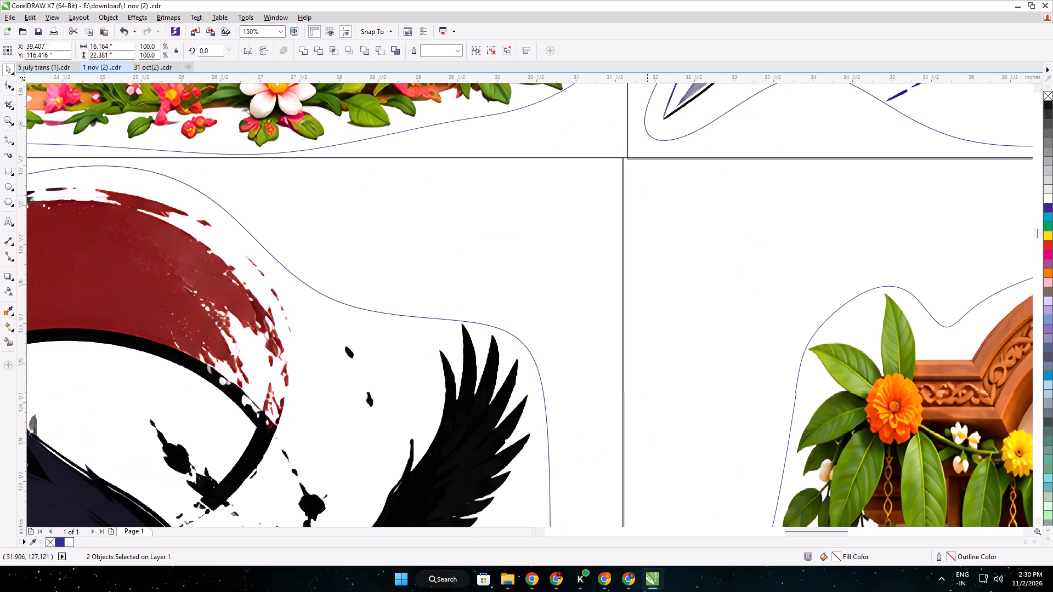
pyautogui.press('Down')
pyautogui.scroll(-1, 645, 219)
pyautogui.moveTo(700, 332); pyautogui.dragTo(681, 143, button='middle')
pyautogui.moveTo(677, 423); pyautogui.dragTo(660, 206, button='middle')
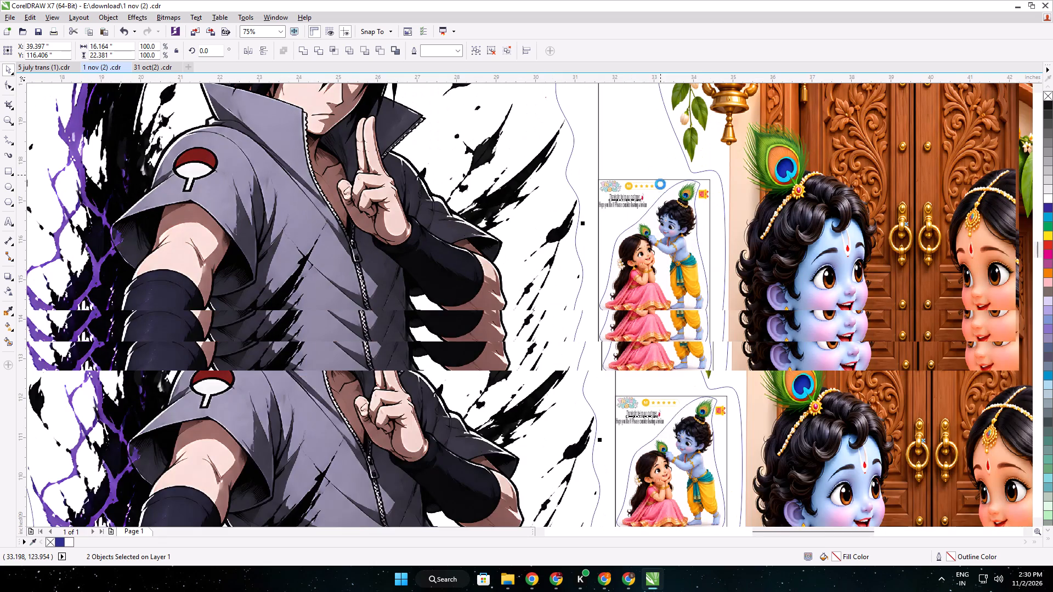
pyautogui.scroll(-2, 638, 384)
pyautogui.moveTo(697, 362); pyautogui.dragTo(643, 346, button='middle')
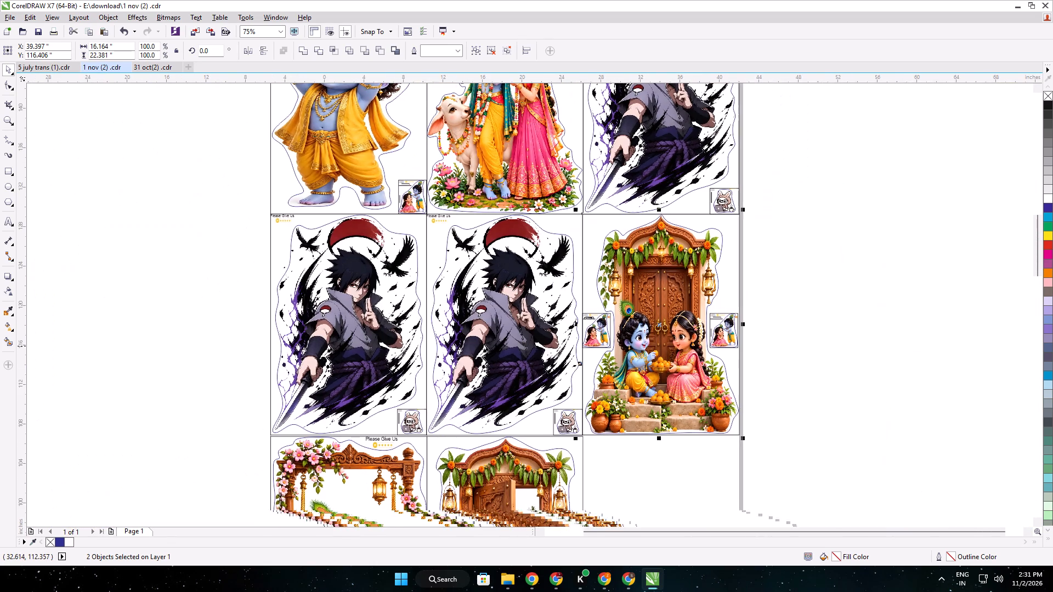
pyautogui.moveTo(643, 346); pyautogui.dragTo(642, 346, button='middle')
# Delete the tiny stray object between the second row's middle Sasuke sticker and the closed-door Radha Krishna sticker.
pyautogui.click(776, 356)
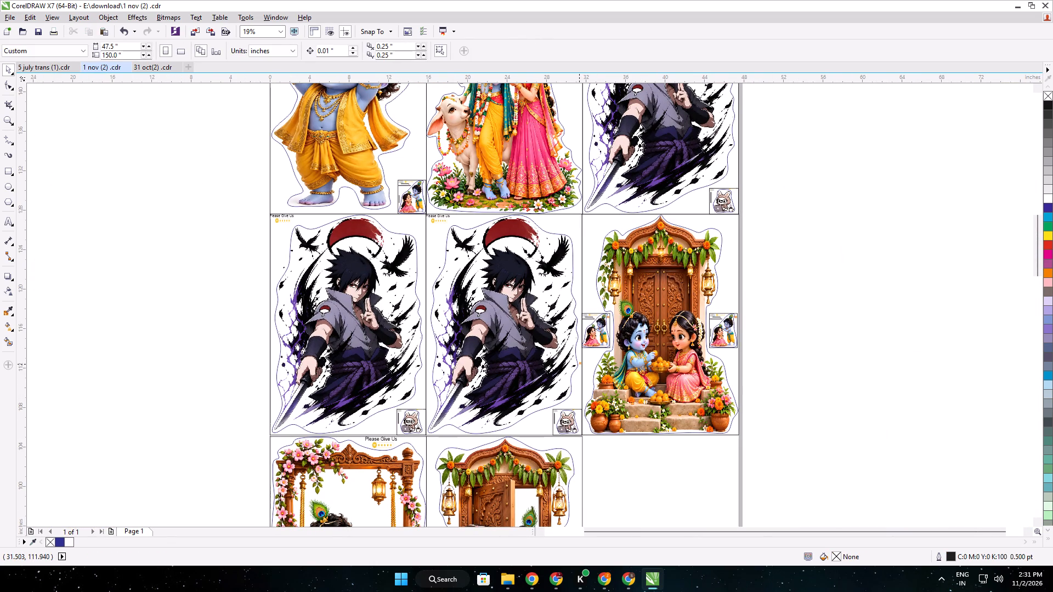
pyautogui.click(579, 363)
pyautogui.click(760, 380)
pyautogui.moveTo(760, 386); pyautogui.dragTo(562, 374)
pyautogui.moveTo(562, 374); pyautogui.dragTo(560, 361)
pyautogui.moveTo(592, 361); pyautogui.dragTo(560, 361, button='right')
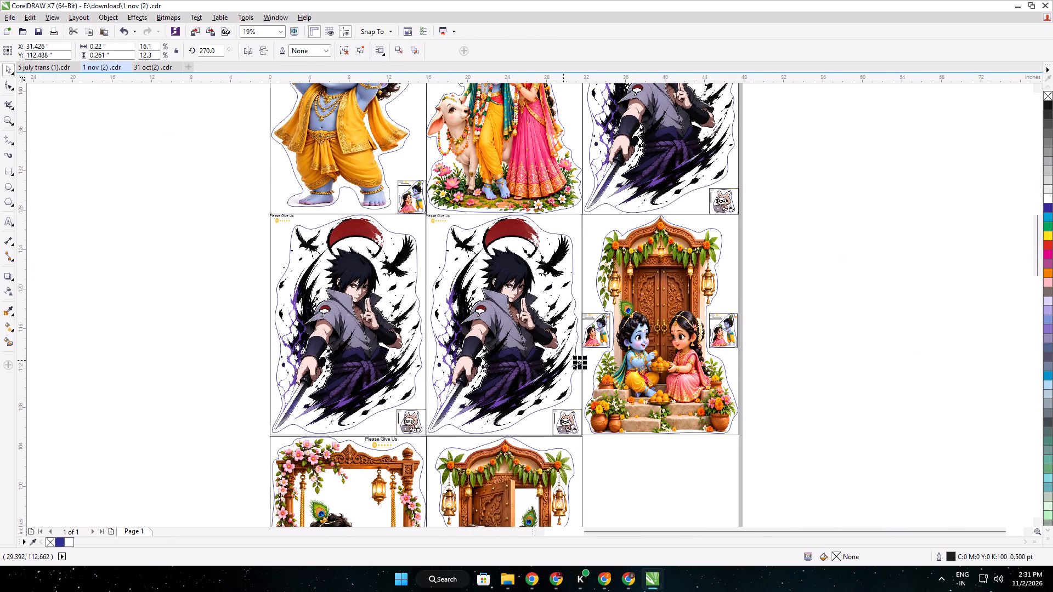
pyautogui.press('Delete')
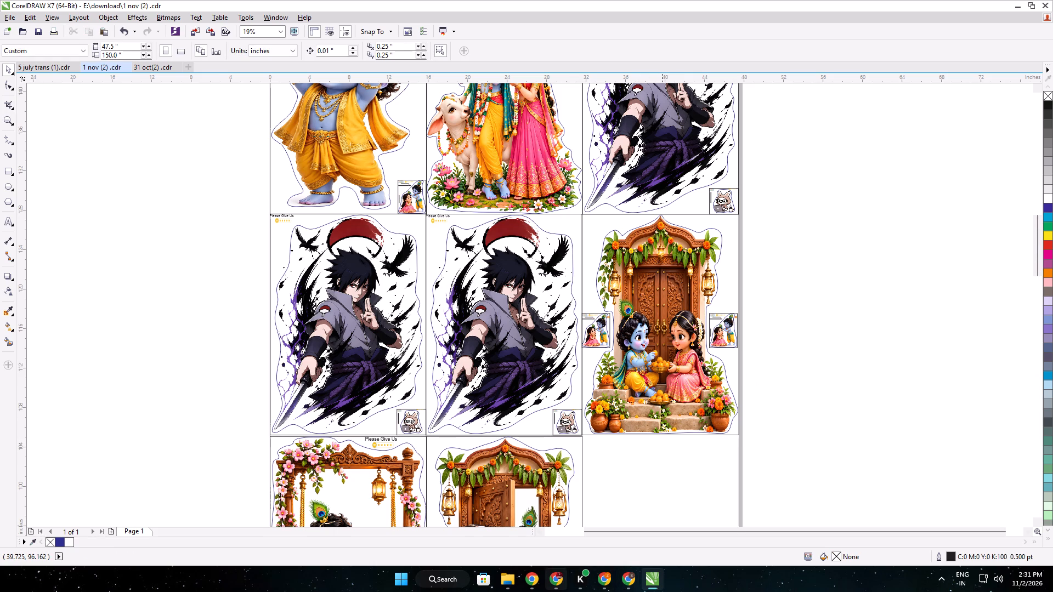
# Switch to Chrome and download the upscaled Vibrant Peacock on a Floral Branch image from Img.Upscaler.
pyautogui.click(534, 581)
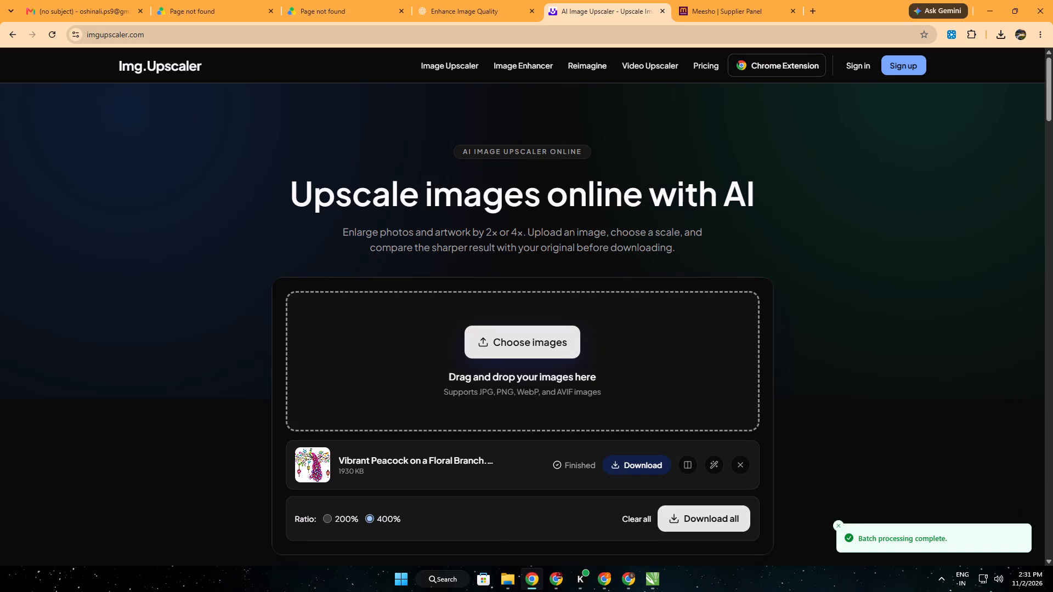
pyautogui.click(620, 465)
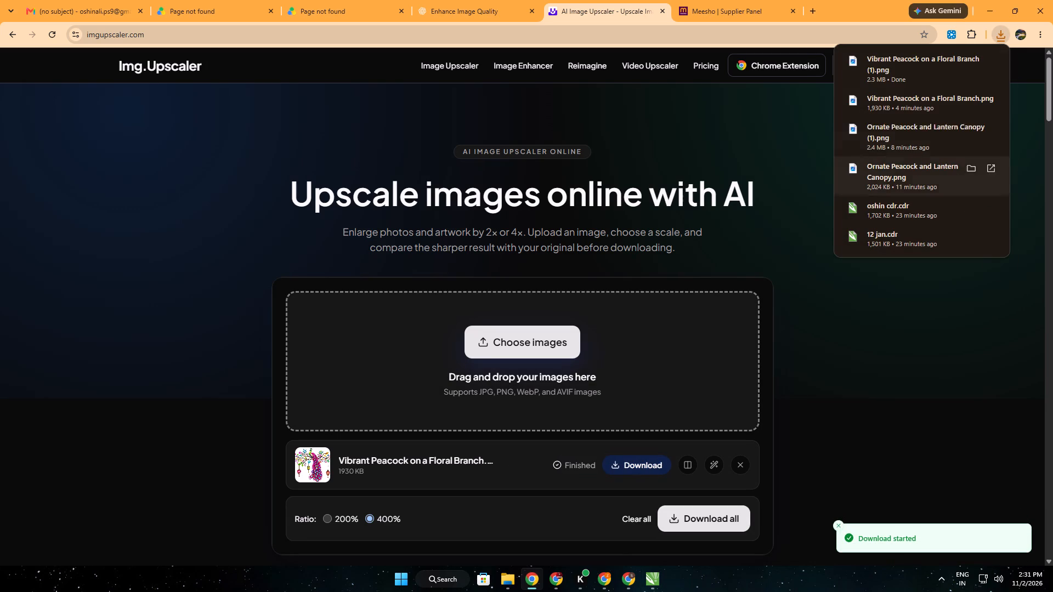
# In CorelDRAW, import Vibrant Peacock on a Floral Branch (1).png into the 5 july trans (1) document, above the empty rectangle.
pyautogui.click(660, 579)
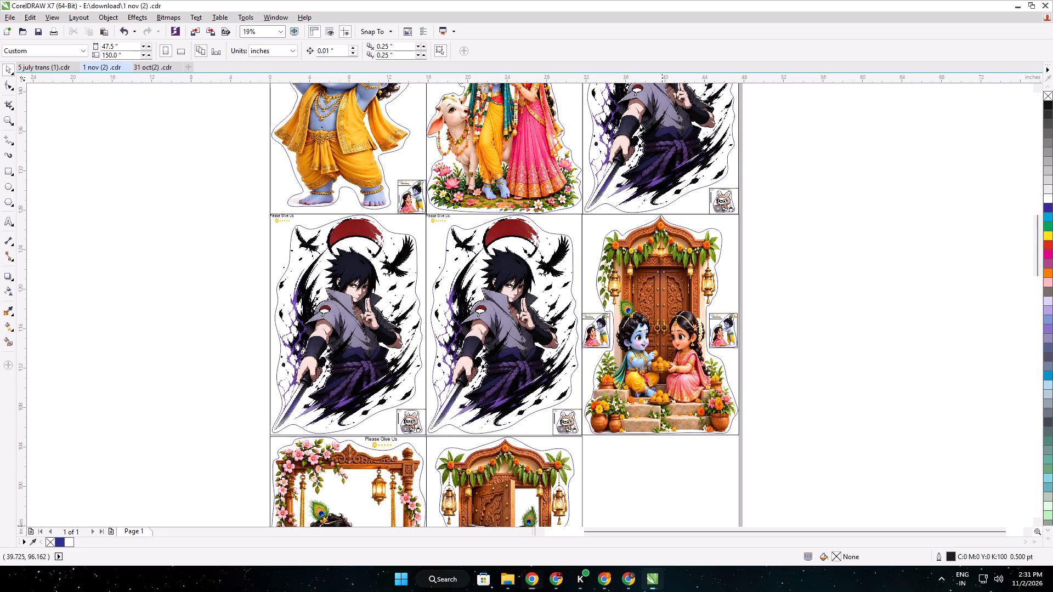
pyautogui.click(36, 65)
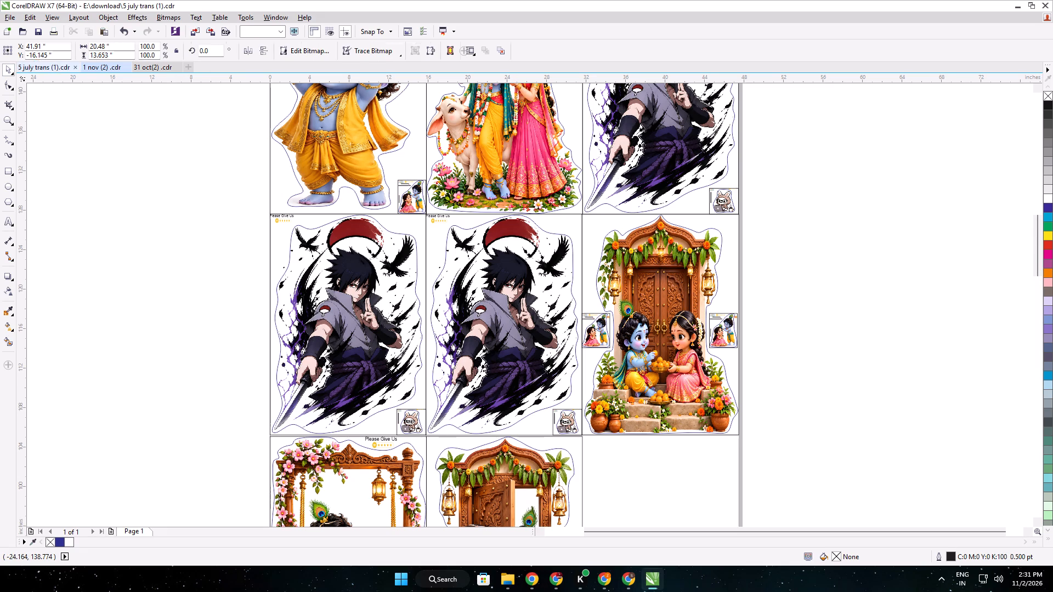
pyautogui.click(143, 261)
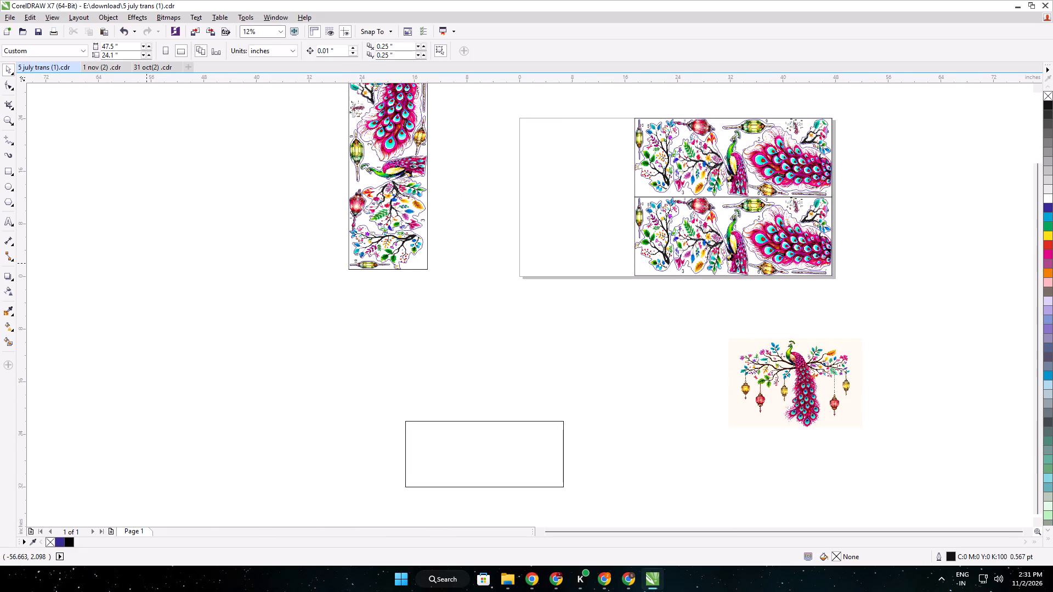
pyautogui.hotkey('ctrl', 'i')
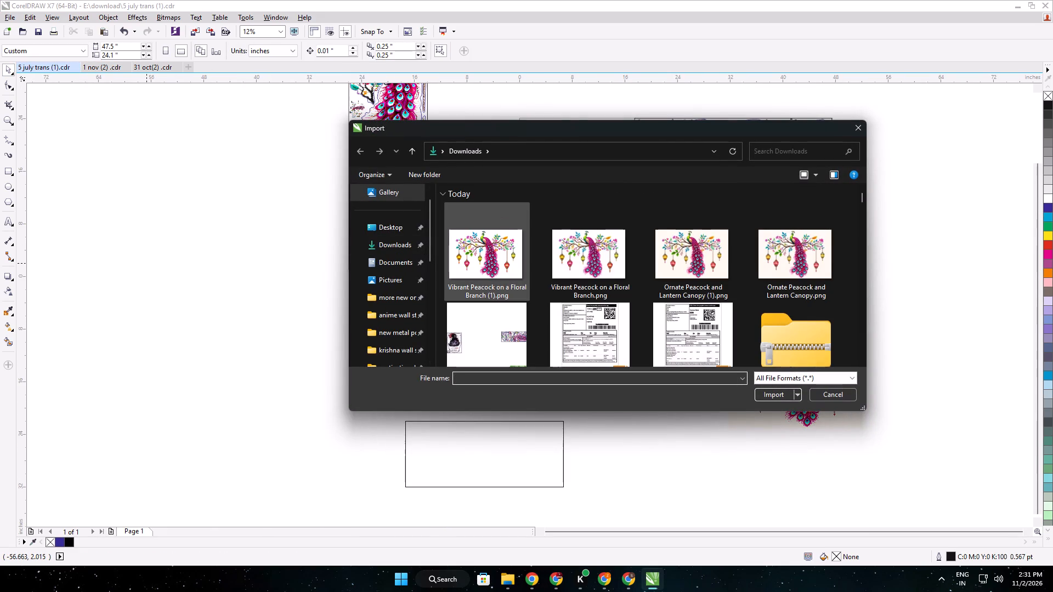
pyautogui.click(493, 257)
pyautogui.press('Return')
pyautogui.click(428, 310)
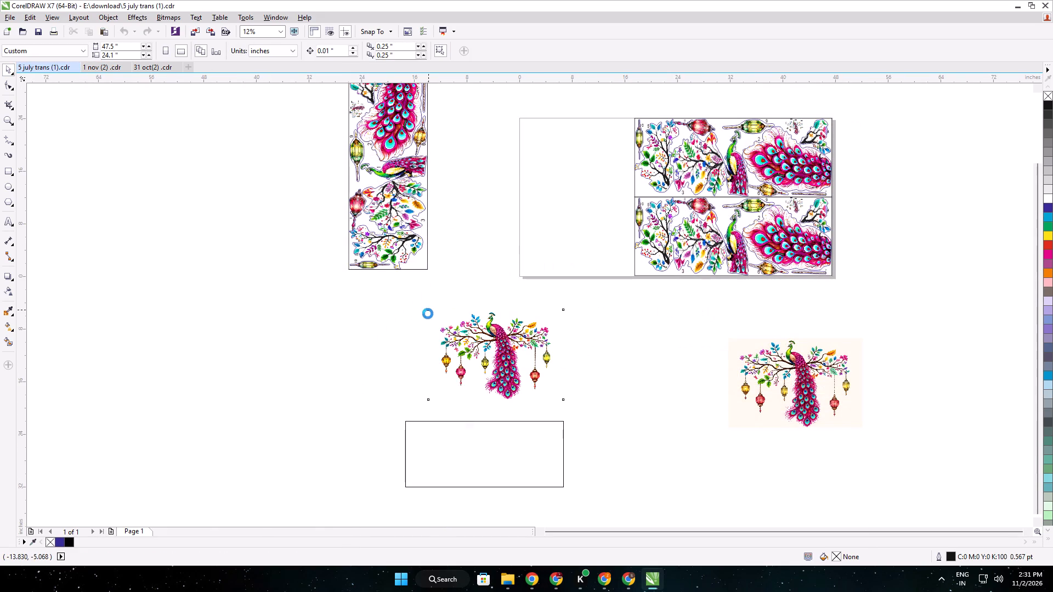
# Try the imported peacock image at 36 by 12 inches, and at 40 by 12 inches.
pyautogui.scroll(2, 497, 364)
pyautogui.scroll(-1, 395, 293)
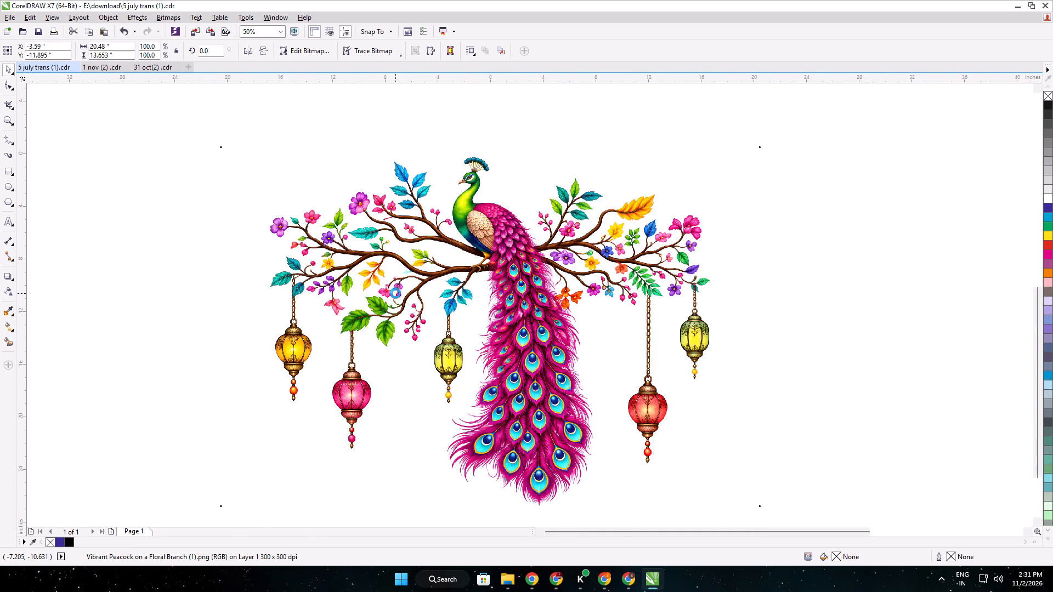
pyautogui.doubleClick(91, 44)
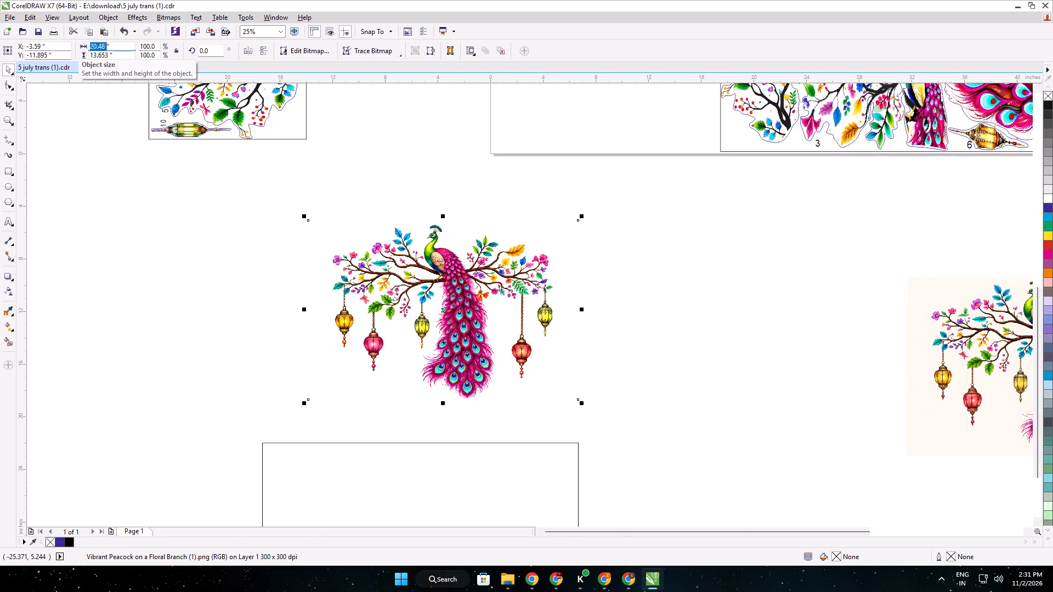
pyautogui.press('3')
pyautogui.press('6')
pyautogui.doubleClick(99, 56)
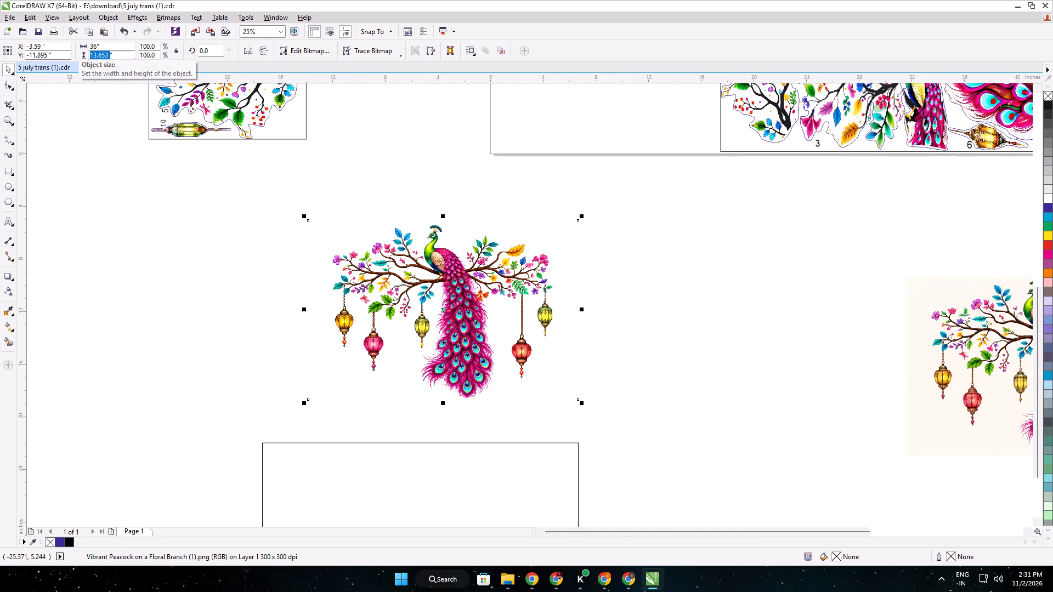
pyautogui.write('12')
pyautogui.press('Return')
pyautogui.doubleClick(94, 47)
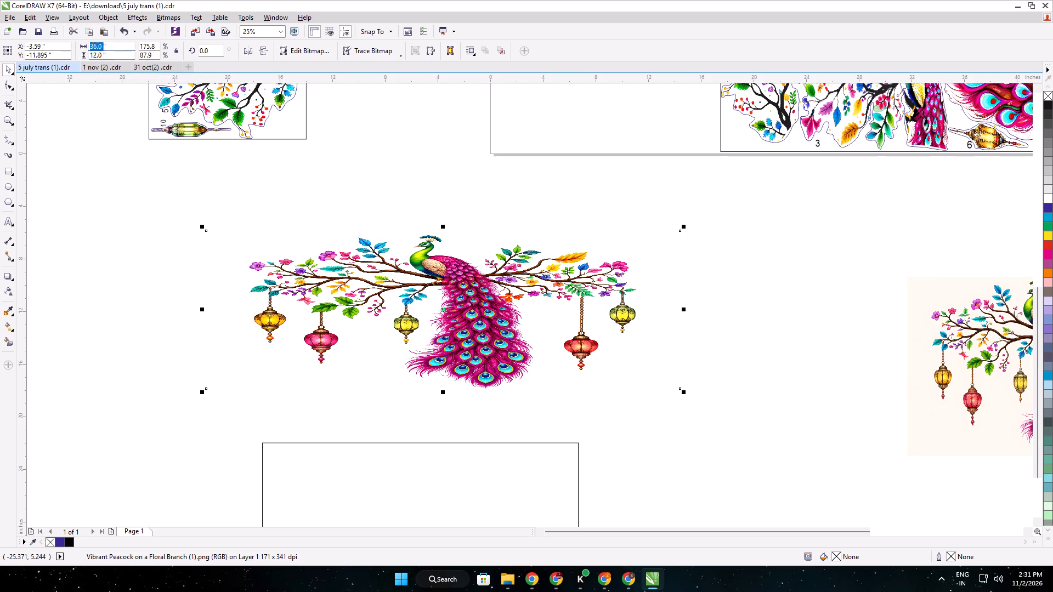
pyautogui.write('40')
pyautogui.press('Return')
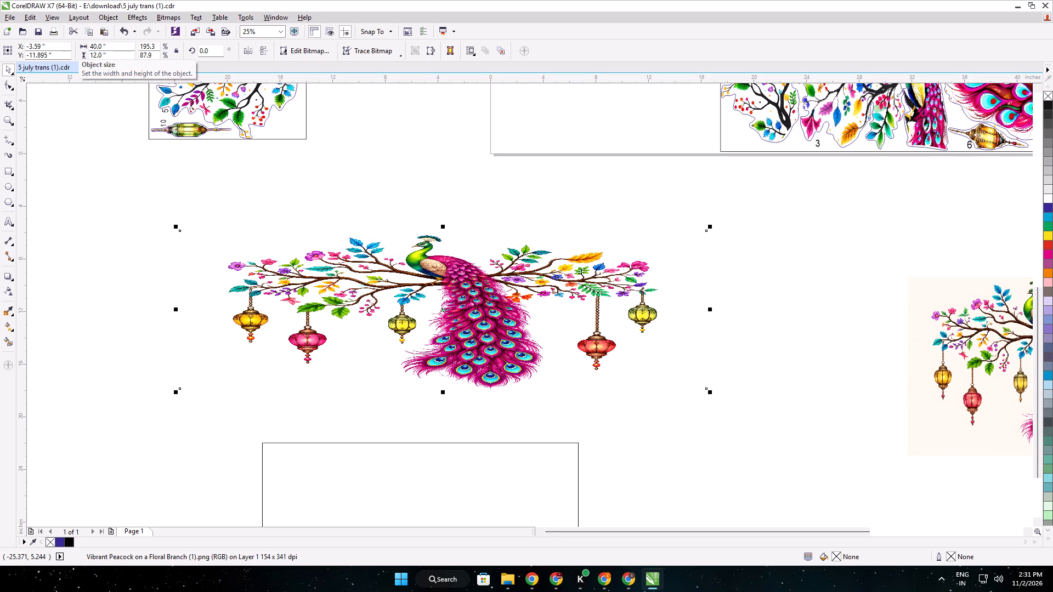
# Set the peacock image's size to 36 inches wide and 10 inches high.
pyautogui.doubleClick(98, 47)
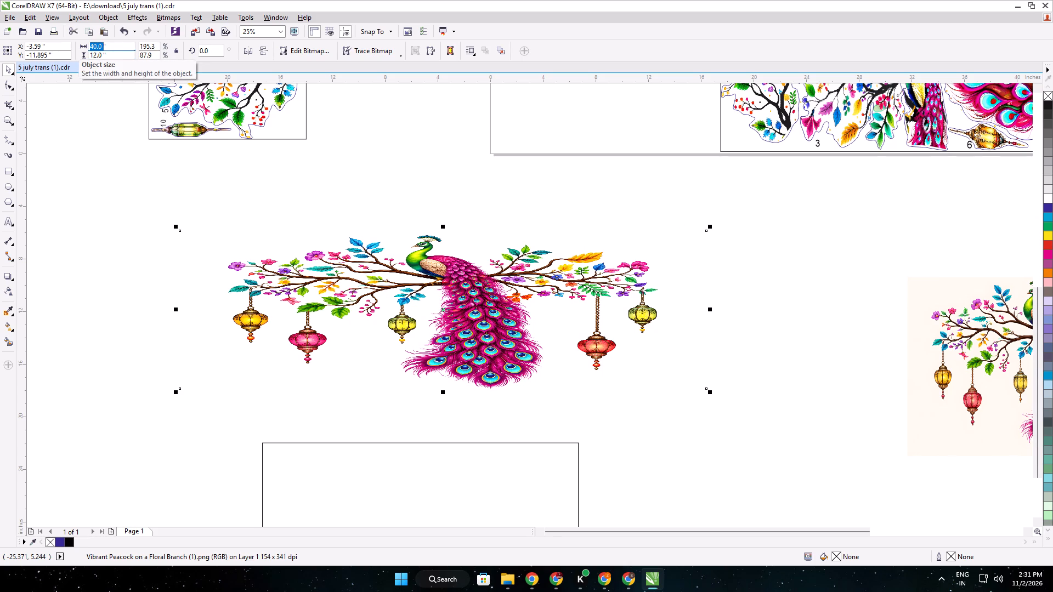
pyautogui.write('36')
pyautogui.doubleClick(97, 54)
pyautogui.press('1')
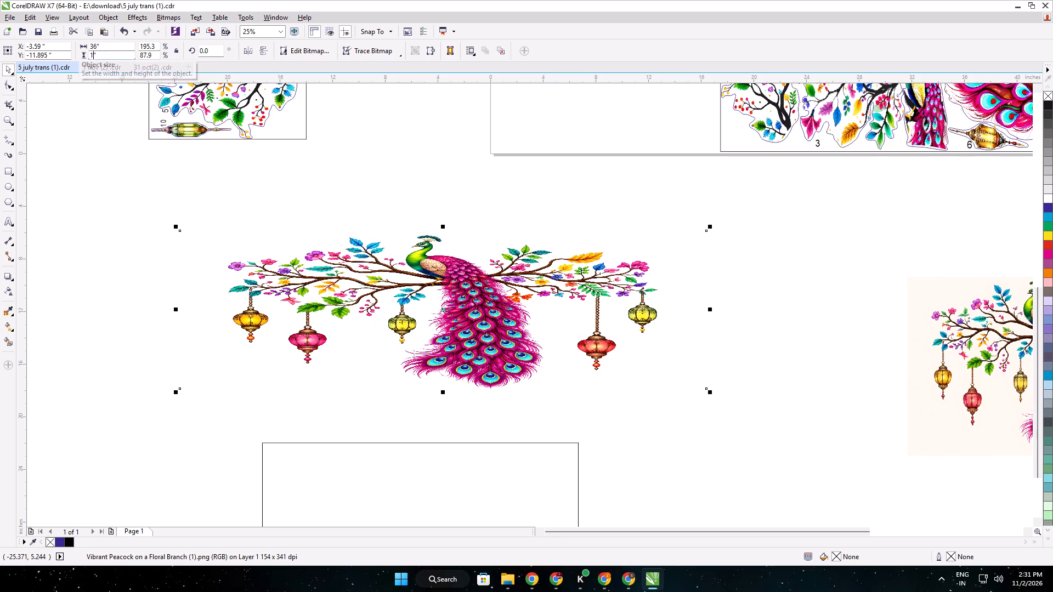
pyautogui.press('0')
pyautogui.press('Return')
# Set the peacock image's height to 20 inches and shift it left, clear of the cream-background peacock picture.
pyautogui.doubleClick(96, 47)
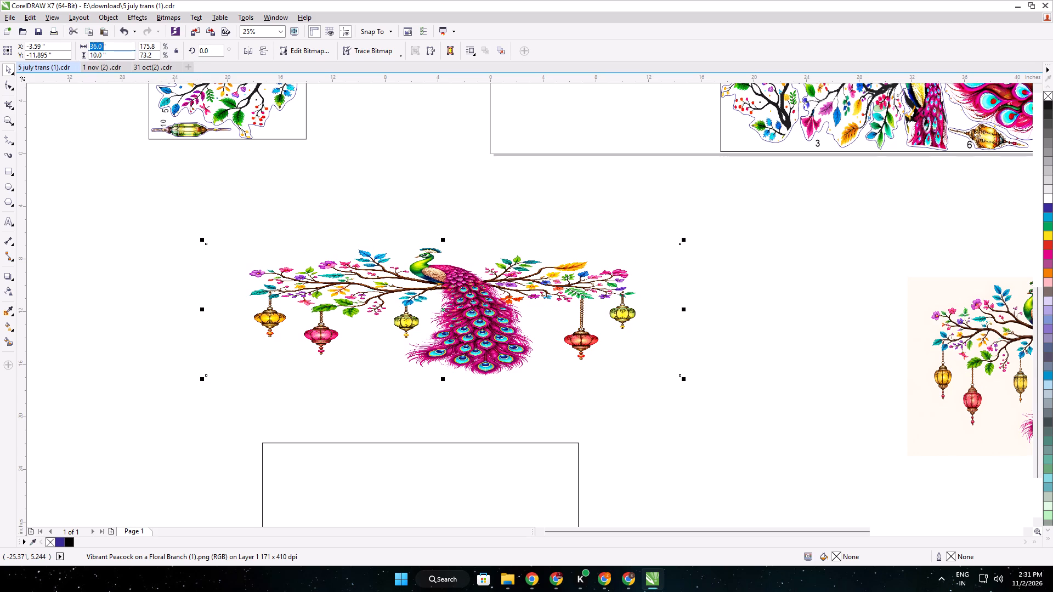
pyautogui.tripleClick(99, 56)
pyautogui.click(99, 56)
pyautogui.press('2')
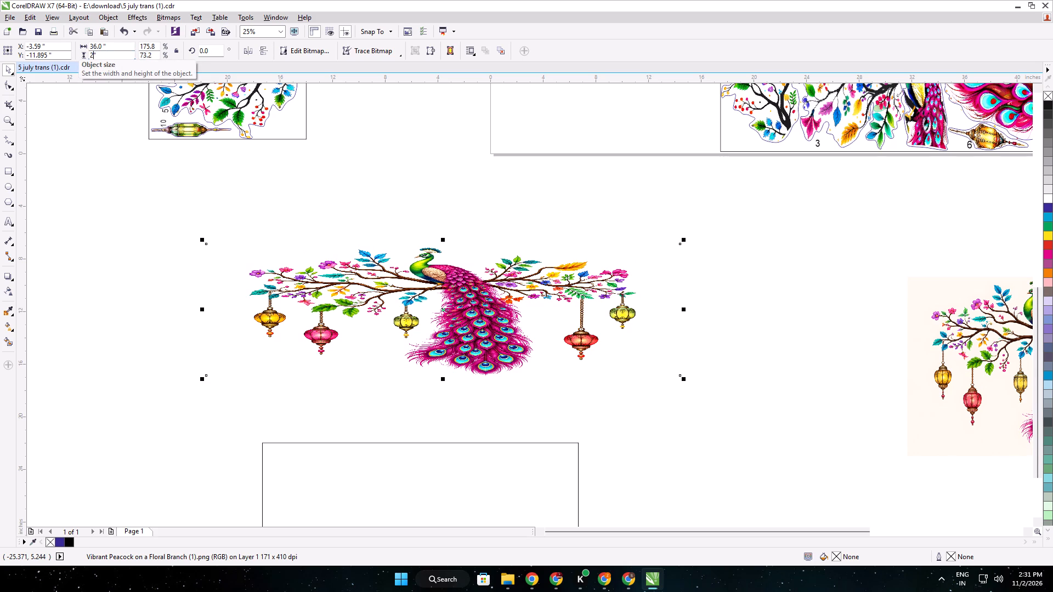
pyautogui.press('0')
pyautogui.press('Return')
pyautogui.moveTo(492, 274); pyautogui.dragTo(396, 249)
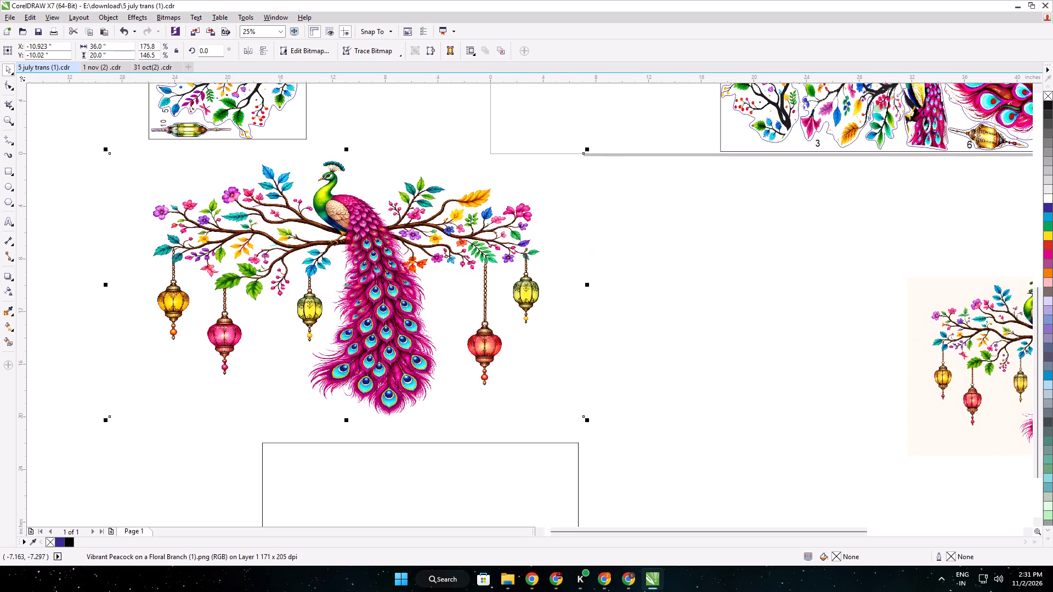
# Move the peacock image to the gap between the print page and the empty rectangle, centred at about X 4.6, Y -10.9 inches.
pyautogui.moveTo(392, 245); pyautogui.dragTo(762, 244, button='middle')
pyautogui.moveTo(756, 246); pyautogui.dragTo(434, 244)
pyautogui.moveTo(434, 244); pyautogui.dragTo(648, 243, button='middle')
pyautogui.moveTo(625, 236); pyautogui.dragTo(560, 249)
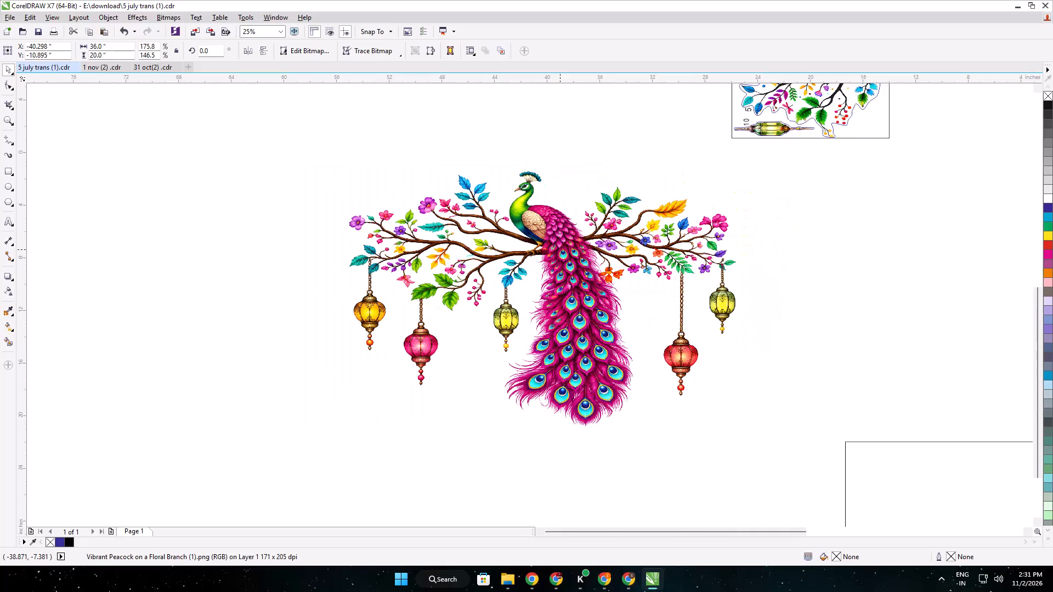
pyautogui.scroll(-1, 470, 271)
pyautogui.moveTo(504, 265); pyautogui.dragTo(568, 317)
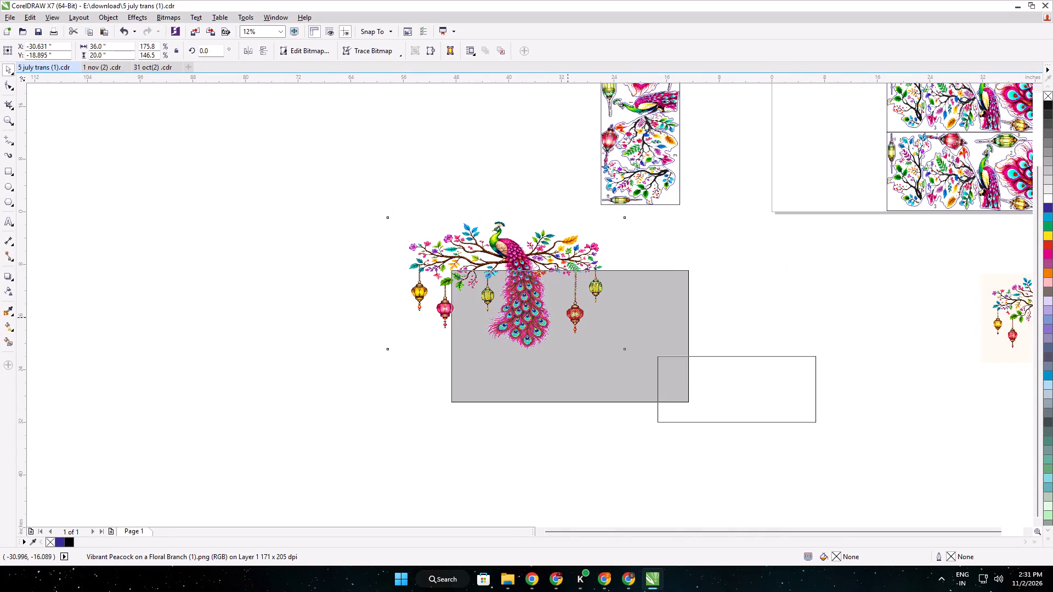
pyautogui.moveTo(568, 317); pyautogui.dragTo(556, 304)
pyautogui.moveTo(681, 278); pyautogui.dragTo(752, 278)
pyautogui.click(575, 305)
pyautogui.moveTo(573, 305); pyautogui.dragTo(816, 299)
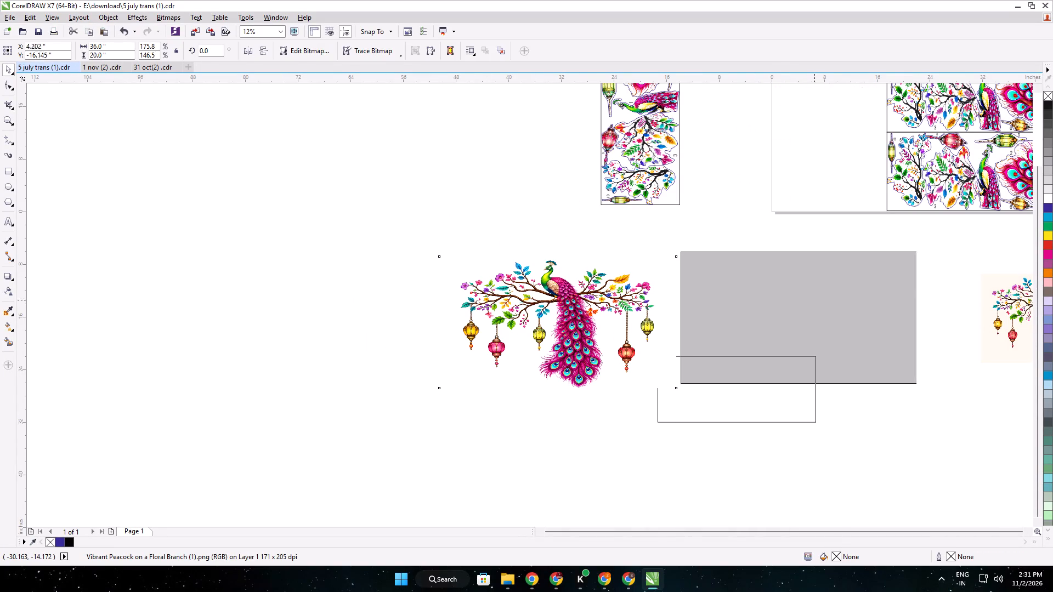
pyautogui.moveTo(816, 299); pyautogui.dragTo(817, 266)
pyautogui.moveTo(816, 272); pyautogui.dragTo(661, 272, button='middle')
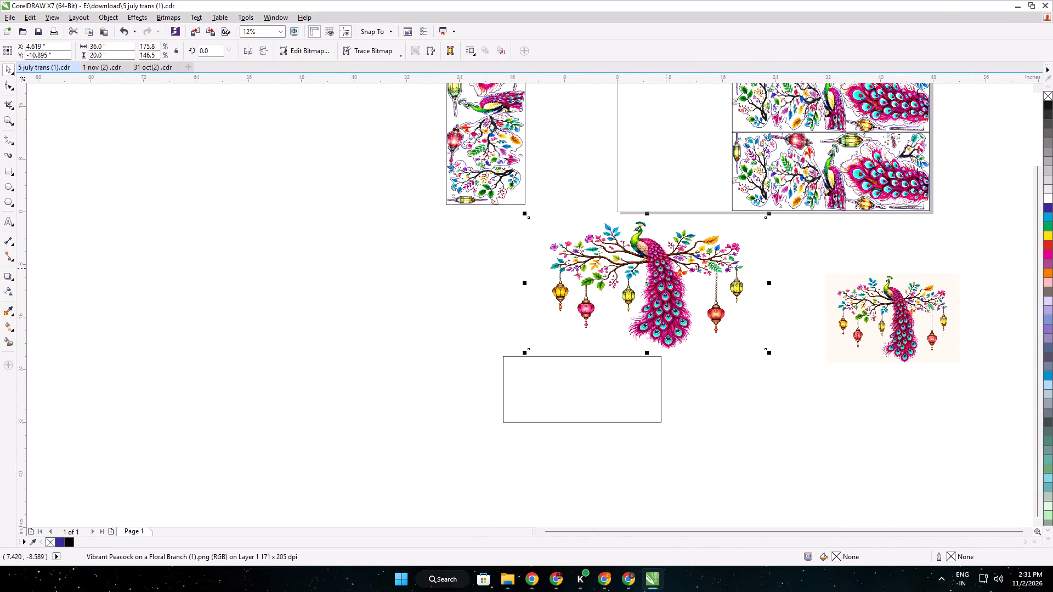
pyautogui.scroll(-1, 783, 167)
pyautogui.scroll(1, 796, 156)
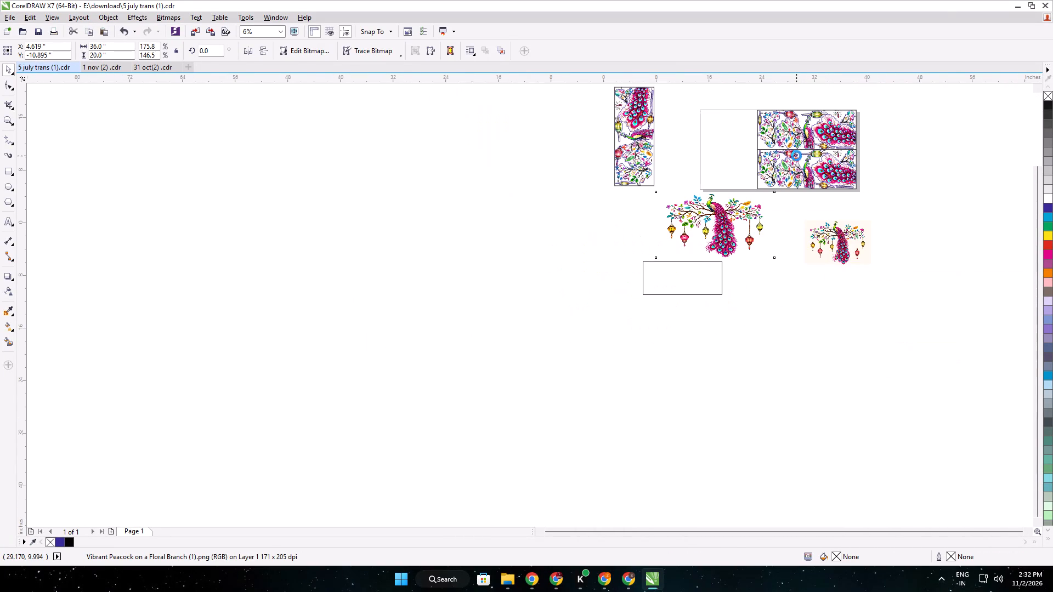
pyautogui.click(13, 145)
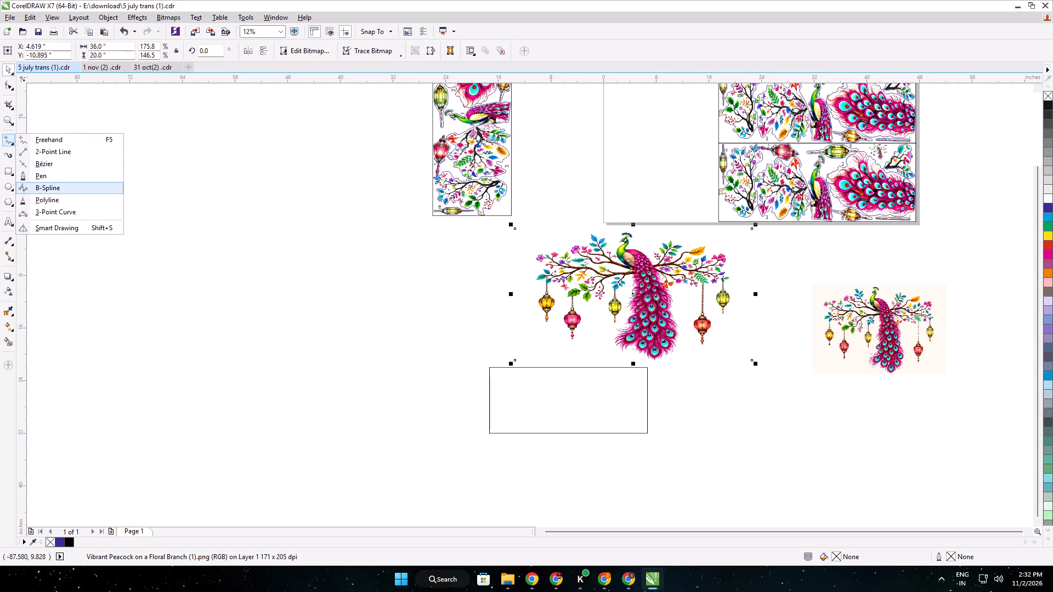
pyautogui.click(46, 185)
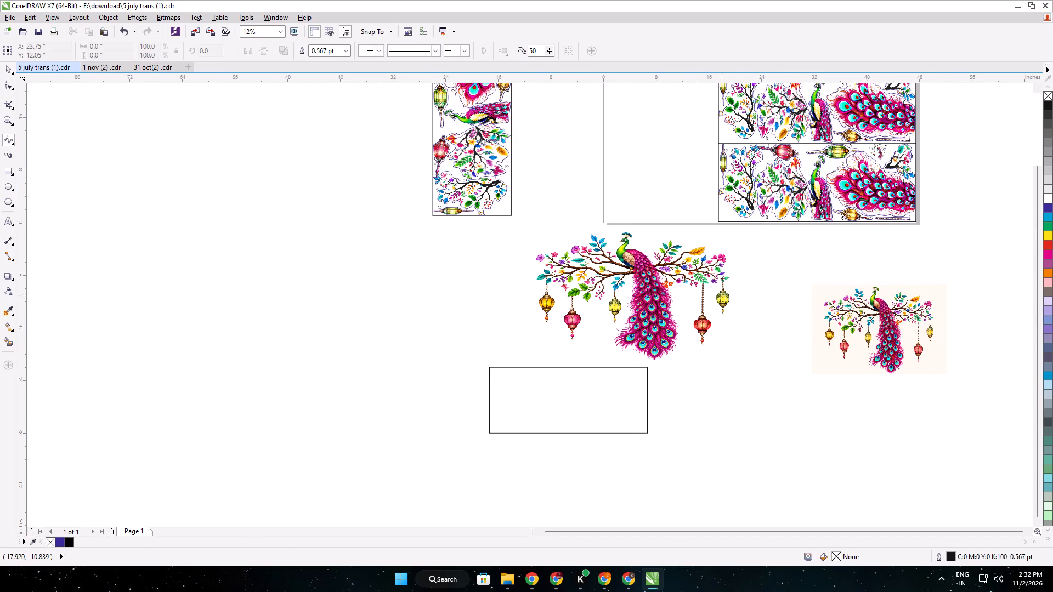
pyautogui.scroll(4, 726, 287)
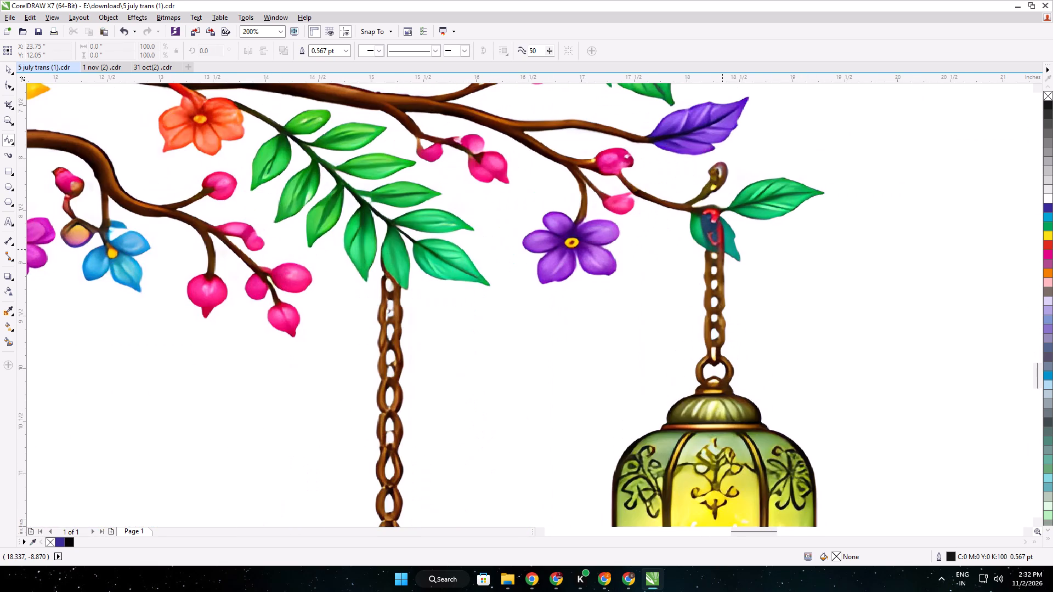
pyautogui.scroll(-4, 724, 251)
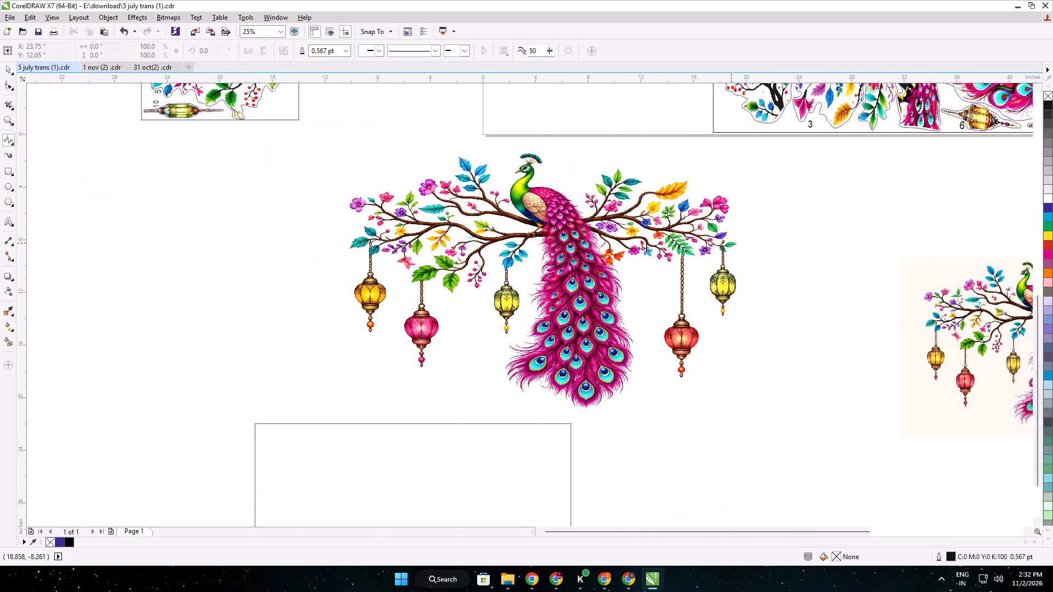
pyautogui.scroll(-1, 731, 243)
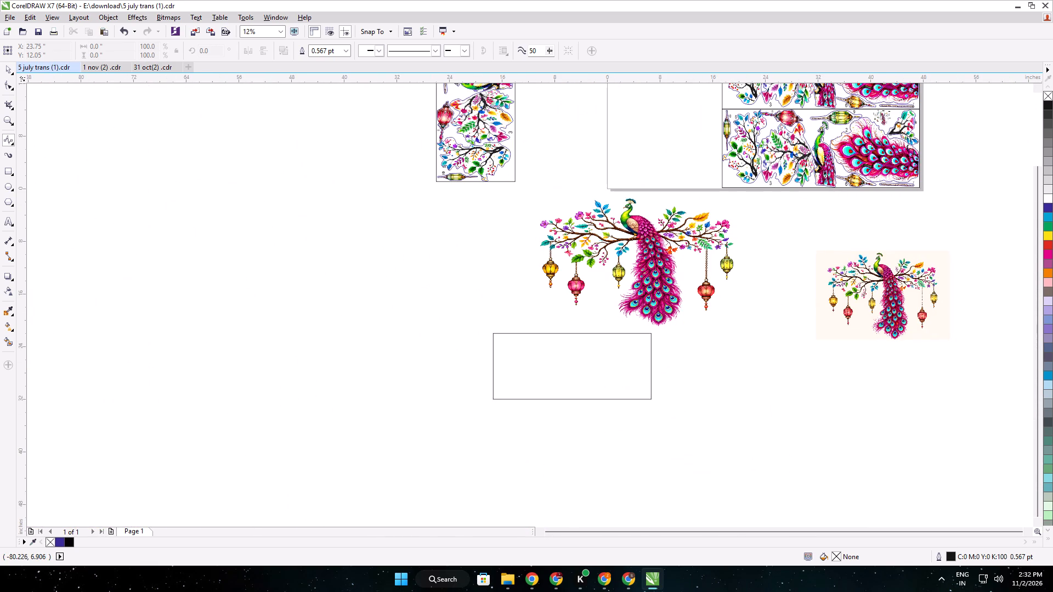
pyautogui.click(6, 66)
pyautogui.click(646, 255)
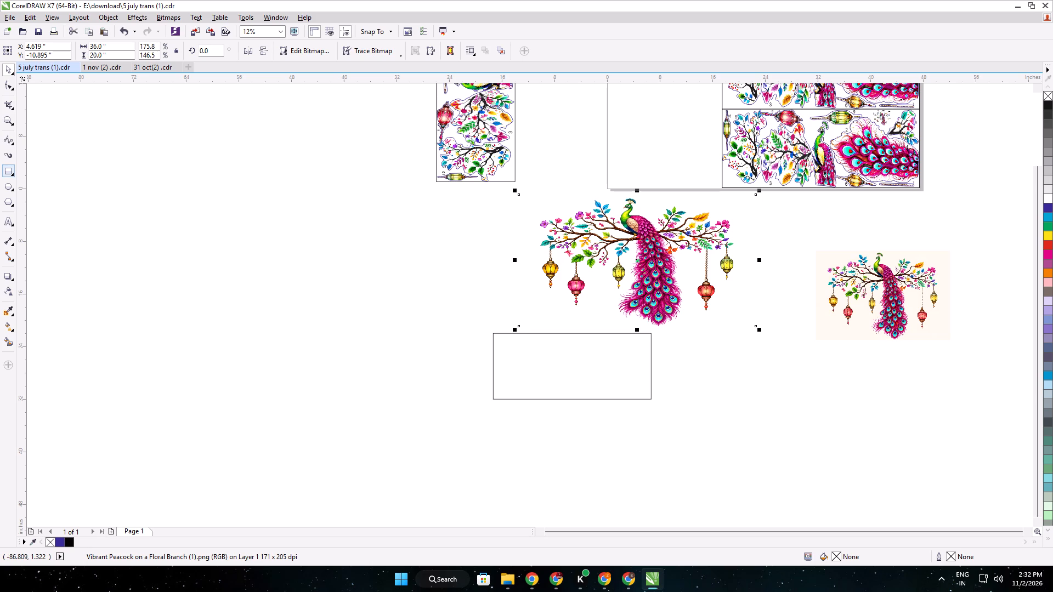
# Start a B-Spline outline at the top of the red lantern's chain and trace down the chain's right side to the lantern's cap.
pyautogui.click(12, 139)
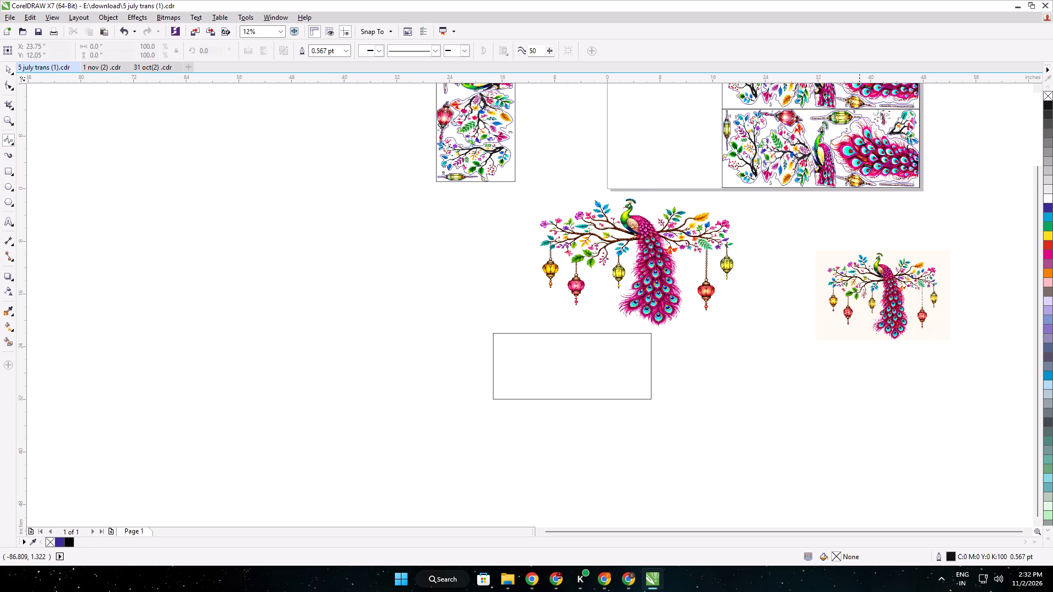
pyautogui.scroll(2, 676, 233)
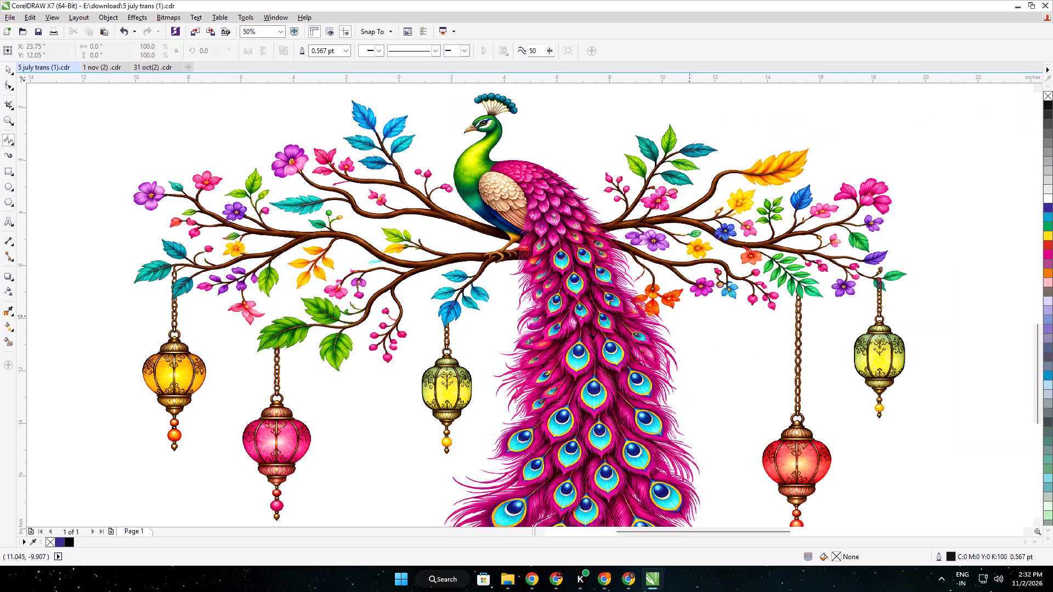
pyautogui.scroll(1, 794, 312)
pyautogui.click(812, 286)
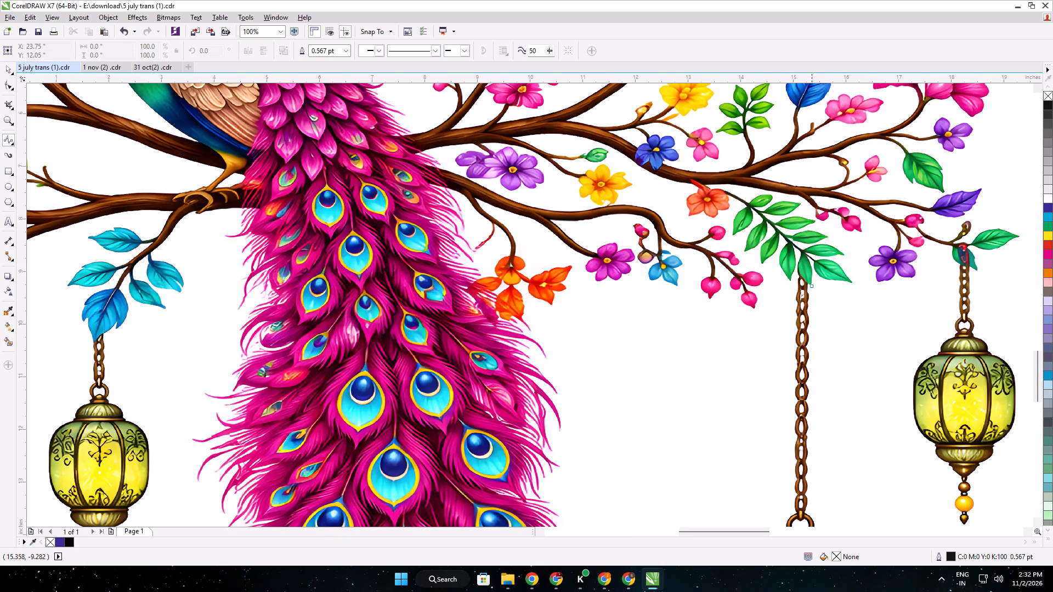
pyautogui.moveTo(818, 391); pyautogui.dragTo(766, 129, button='middle')
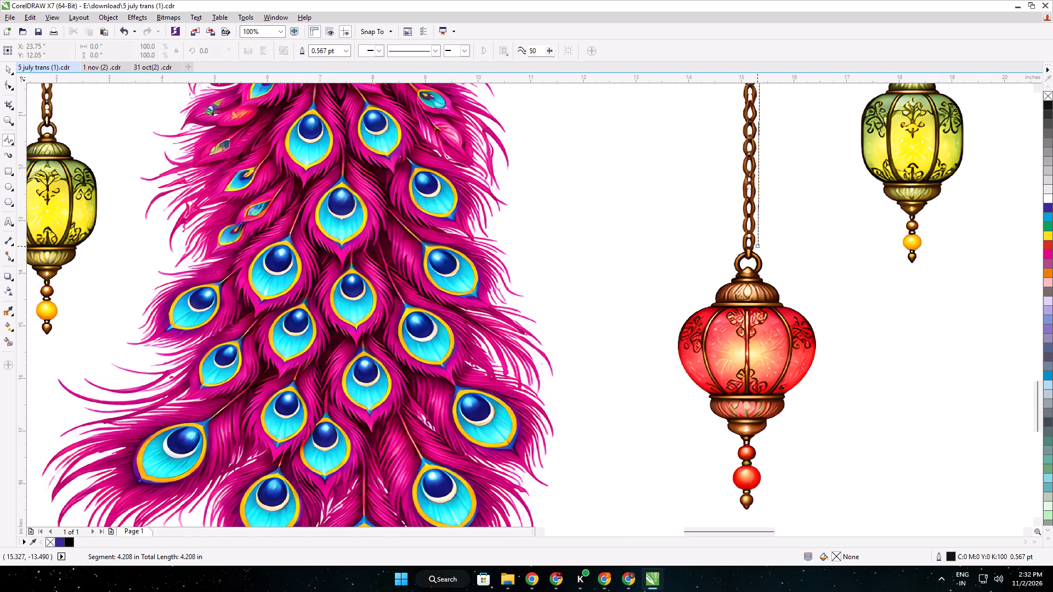
pyautogui.click(757, 249)
pyautogui.click(761, 255)
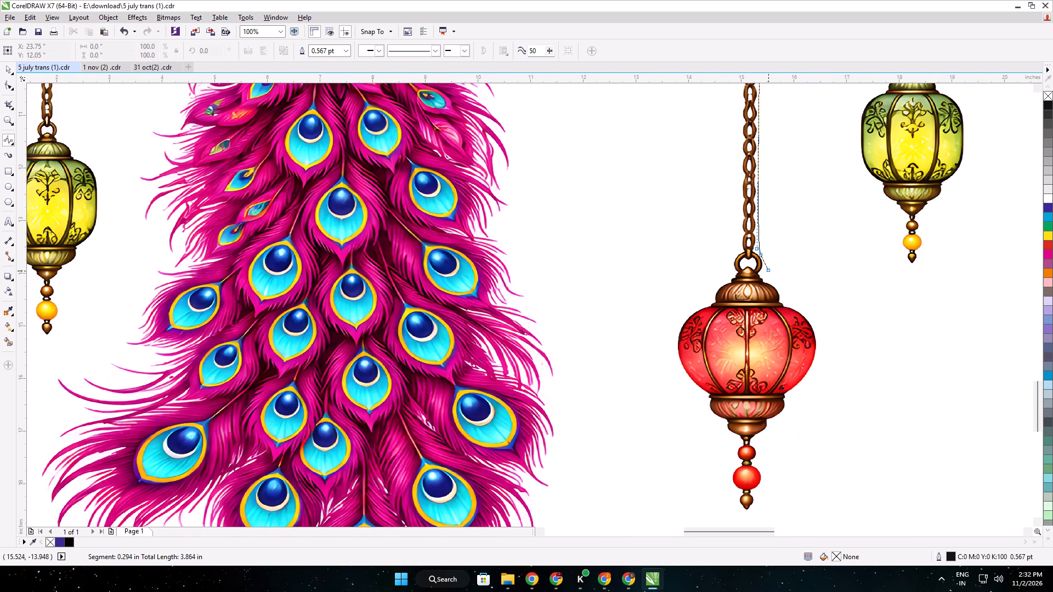
pyautogui.click(768, 268)
pyautogui.click(763, 276)
pyautogui.click(777, 286)
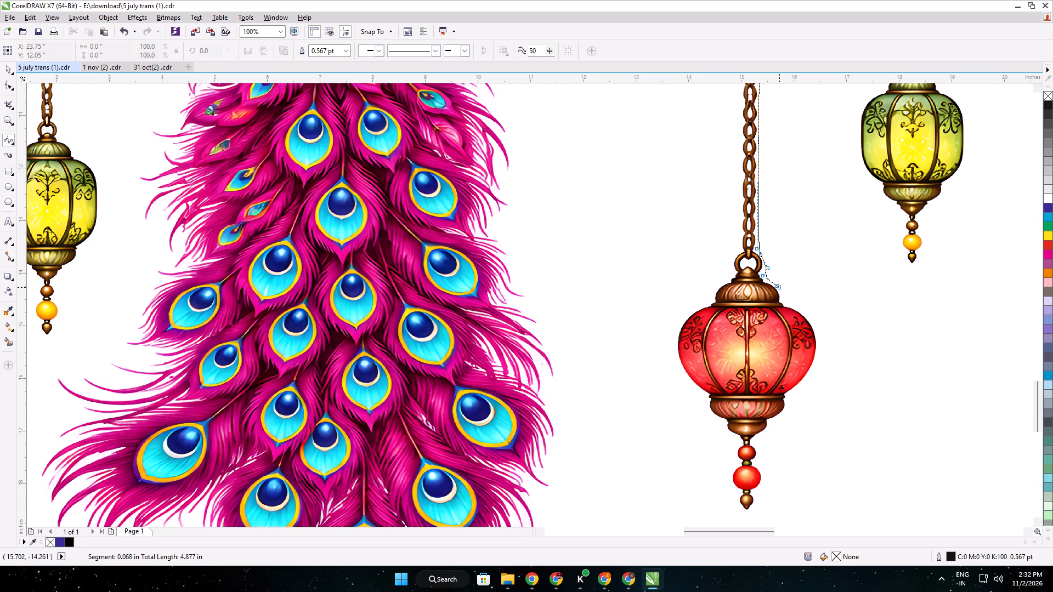
pyautogui.click(784, 294)
pyautogui.click(783, 301)
# Continue the B-Spline outline around the right side of the red lantern's body and base, down to the hanging beads.
pyautogui.click(802, 311)
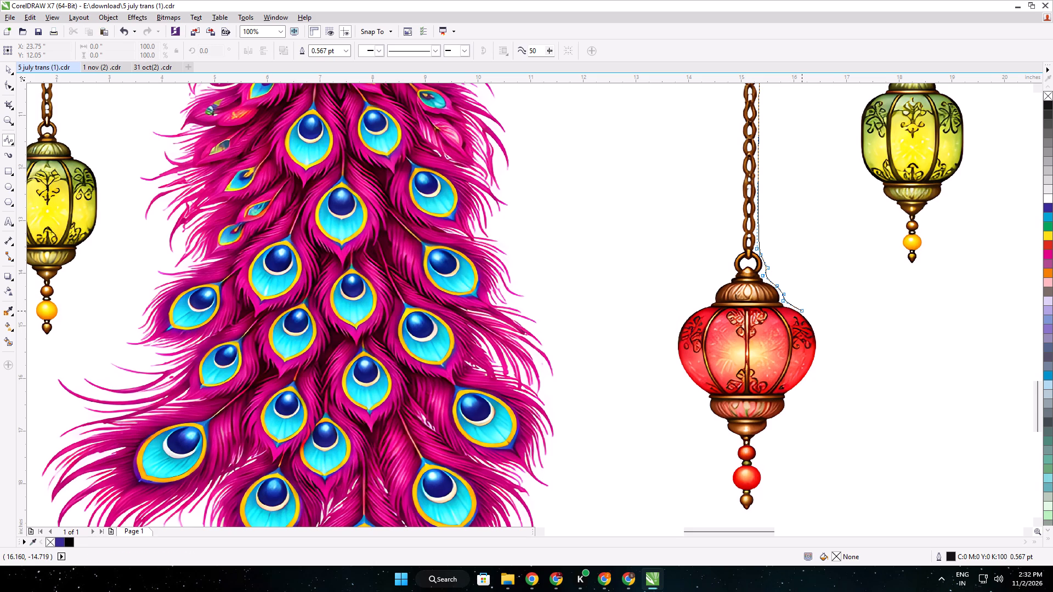
pyautogui.click(812, 320)
pyautogui.click(817, 335)
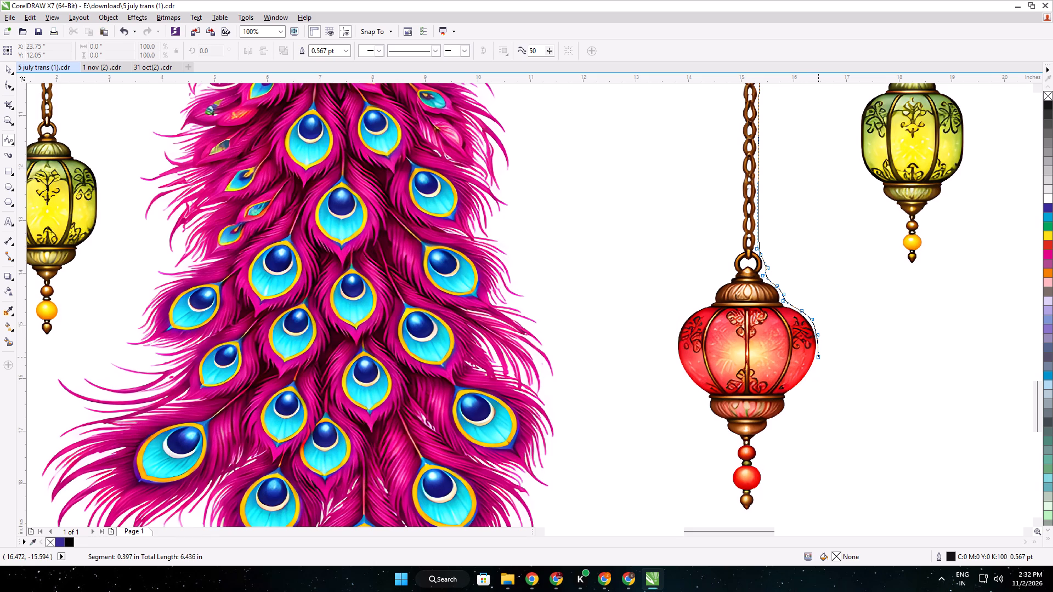
pyautogui.click(818, 357)
pyautogui.click(811, 375)
pyautogui.click(795, 389)
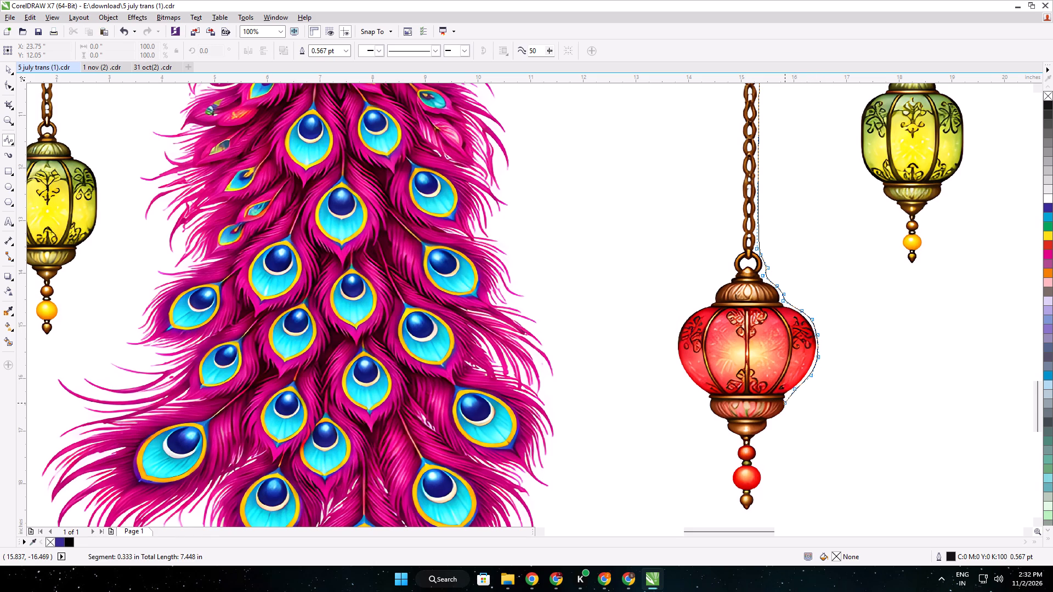
pyautogui.click(787, 396)
pyautogui.click(786, 409)
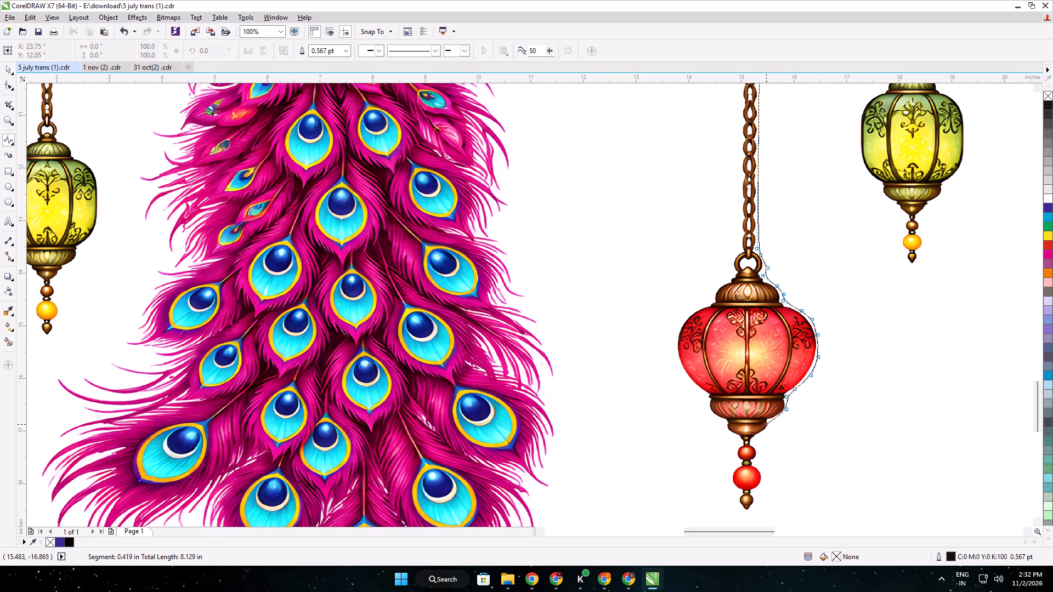
pyautogui.click(771, 424)
pyautogui.click(765, 434)
pyautogui.click(757, 445)
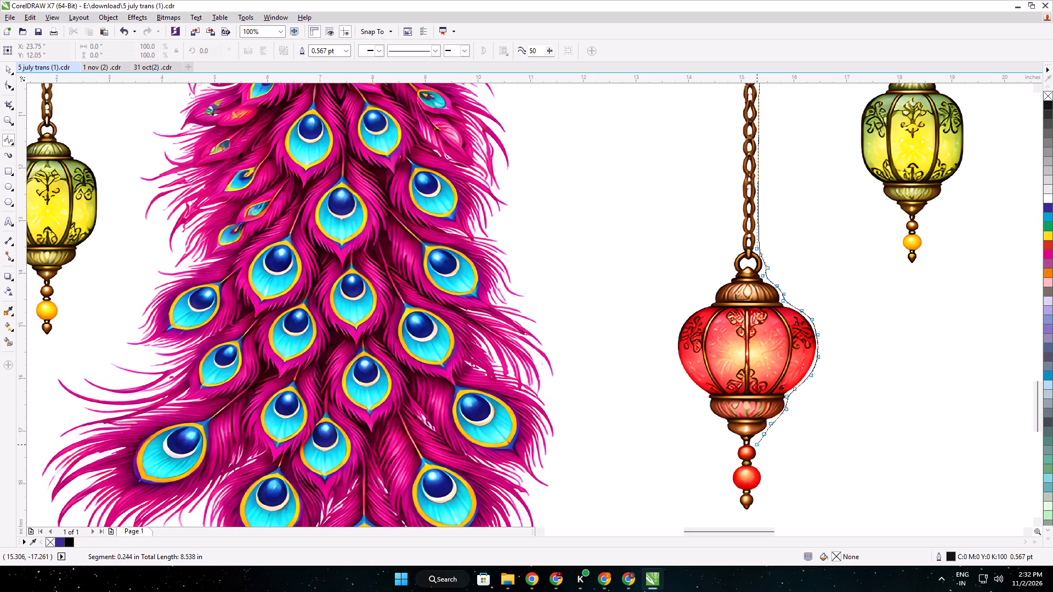
# Trace the B-Spline outline around the red lantern's beads and bottom tip, returning up the left side to the base.
pyautogui.click(758, 456)
pyautogui.click(759, 465)
pyautogui.click(766, 486)
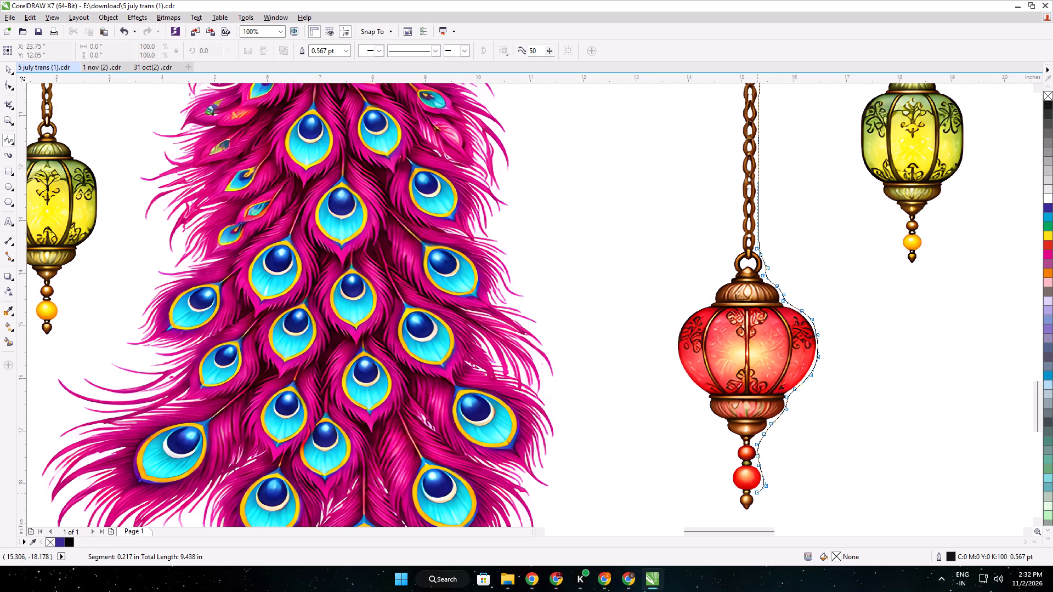
pyautogui.click(757, 493)
pyautogui.click(755, 503)
pyautogui.click(755, 511)
pyautogui.click(741, 516)
pyautogui.click(737, 511)
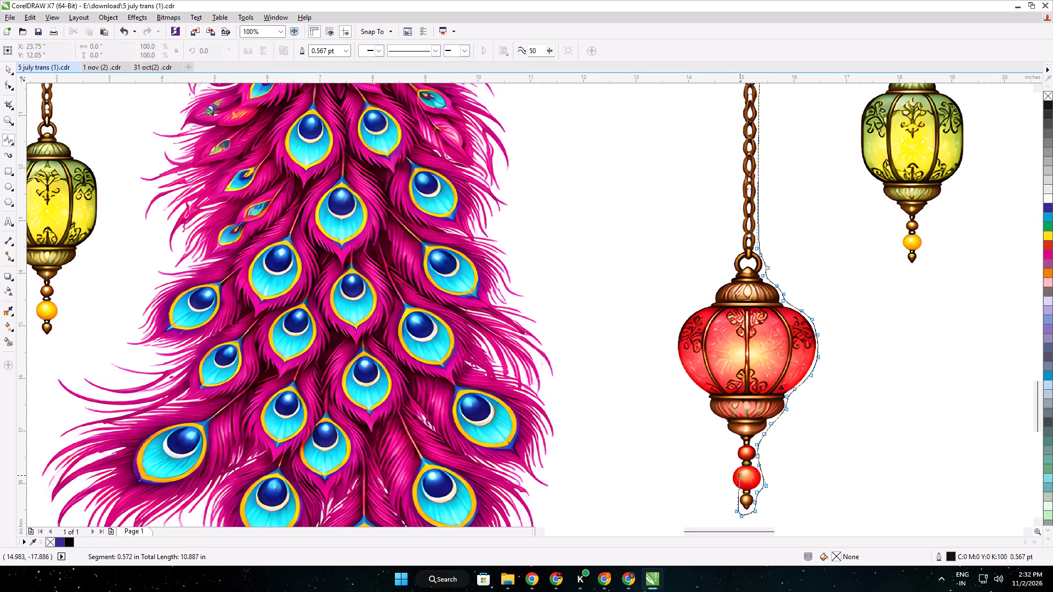
pyautogui.click(737, 491)
pyautogui.click(727, 479)
pyautogui.click(733, 459)
pyautogui.click(728, 436)
# Continue the B-Spline outline up the left side of the red lantern's base, body and cap to the chain ring.
pyautogui.click(716, 423)
pyautogui.click(703, 408)
pyautogui.click(702, 397)
pyautogui.click(680, 381)
pyautogui.click(672, 348)
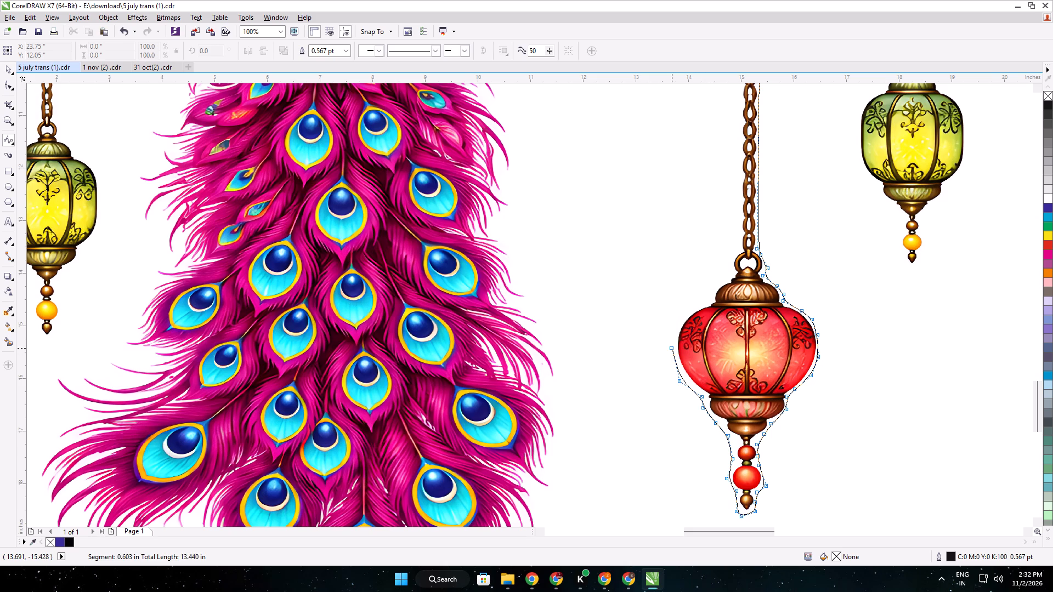
pyautogui.click(670, 321)
pyautogui.click(706, 303)
pyautogui.click(711, 288)
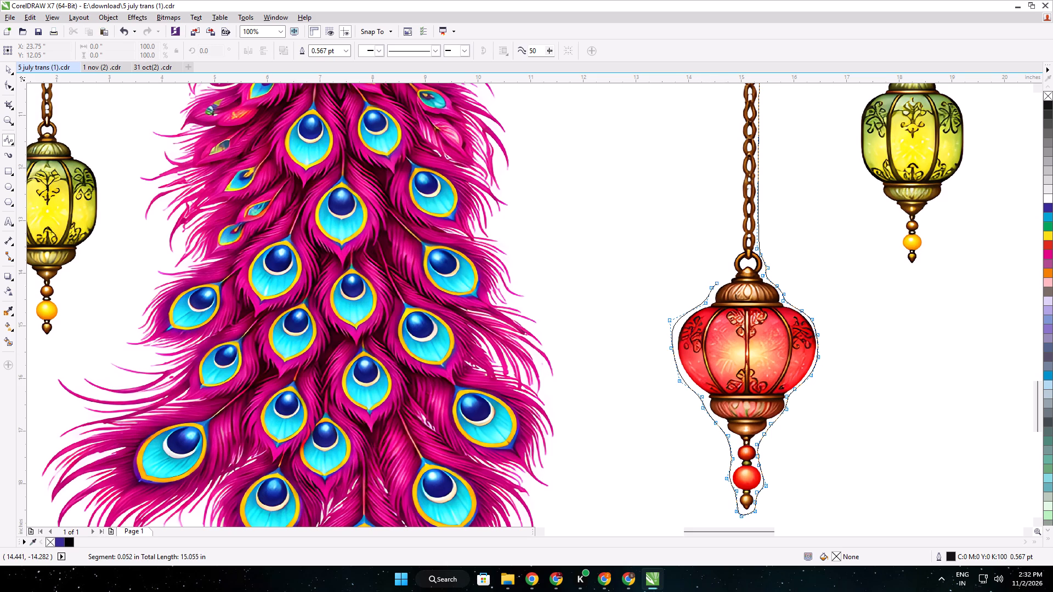
pyautogui.click(726, 280)
pyautogui.click(731, 260)
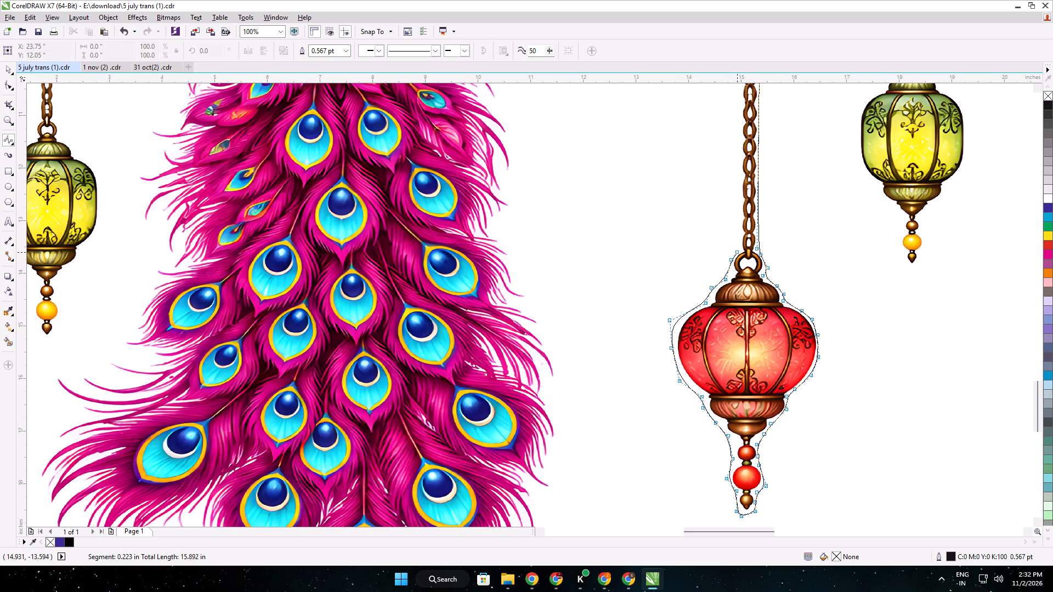
pyautogui.click(738, 248)
# Trace up the left side of the lantern's chain and close the B-Spline outline at its starting point, about 2.8 by 9.4 inches overall.
pyautogui.moveTo(742, 241); pyautogui.dragTo(749, 401, button='middle')
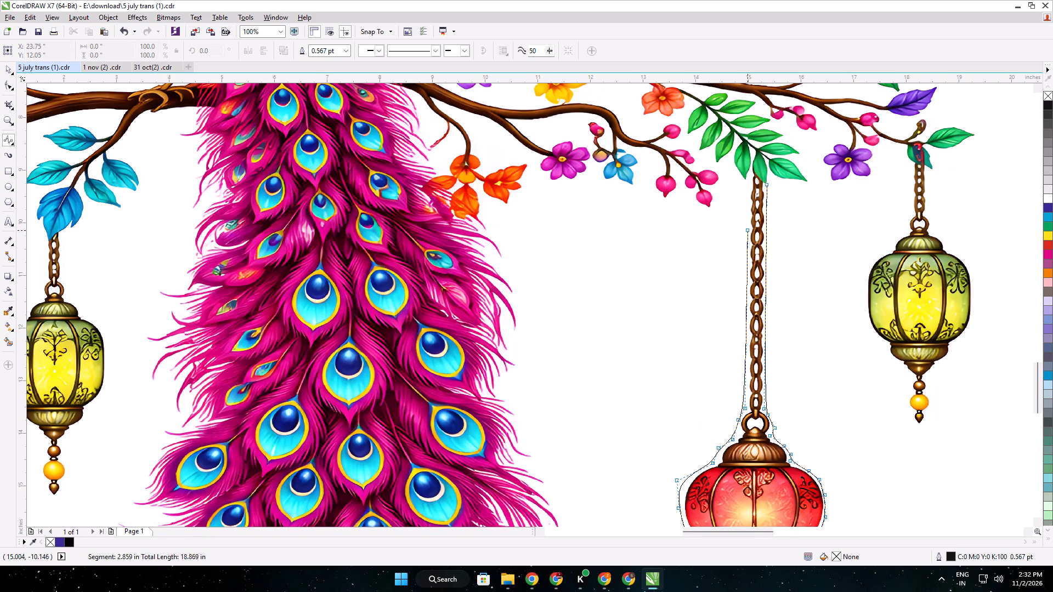
pyautogui.click(747, 227)
pyautogui.click(749, 198)
pyautogui.click(749, 177)
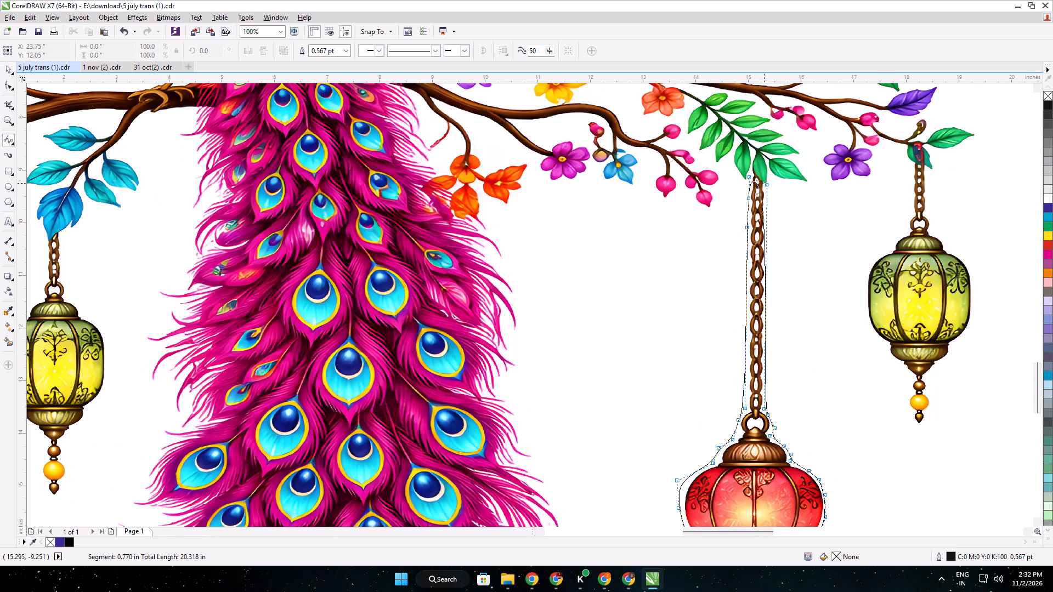
pyautogui.click(758, 183)
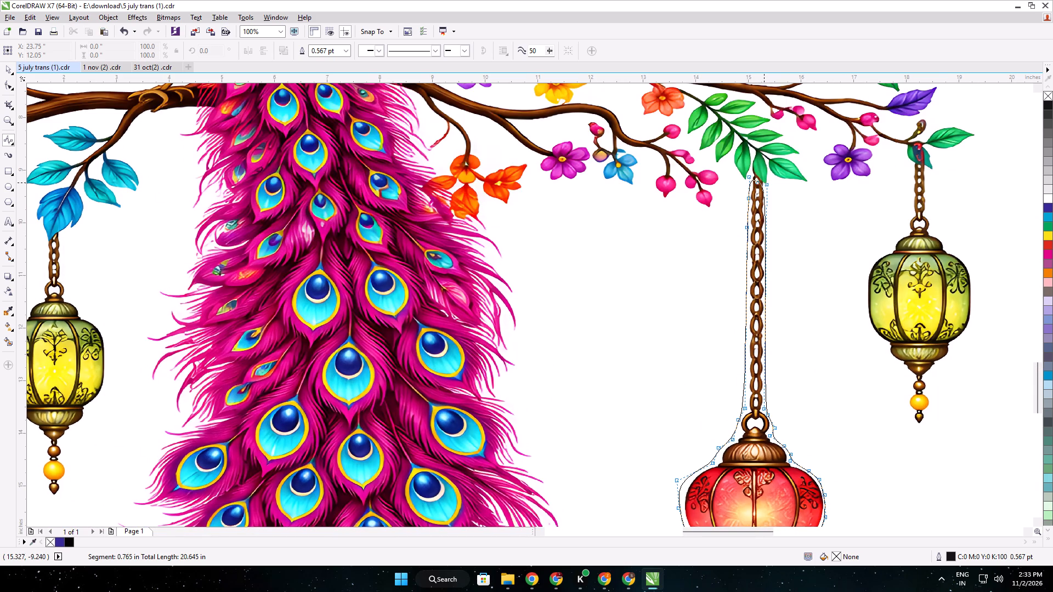
pyautogui.click(767, 185)
# Intersect the red lantern's closed B-Spline outline with the peacock bitmap to cut out a separate lantern piece.
pyautogui.scroll(-2, 763, 185)
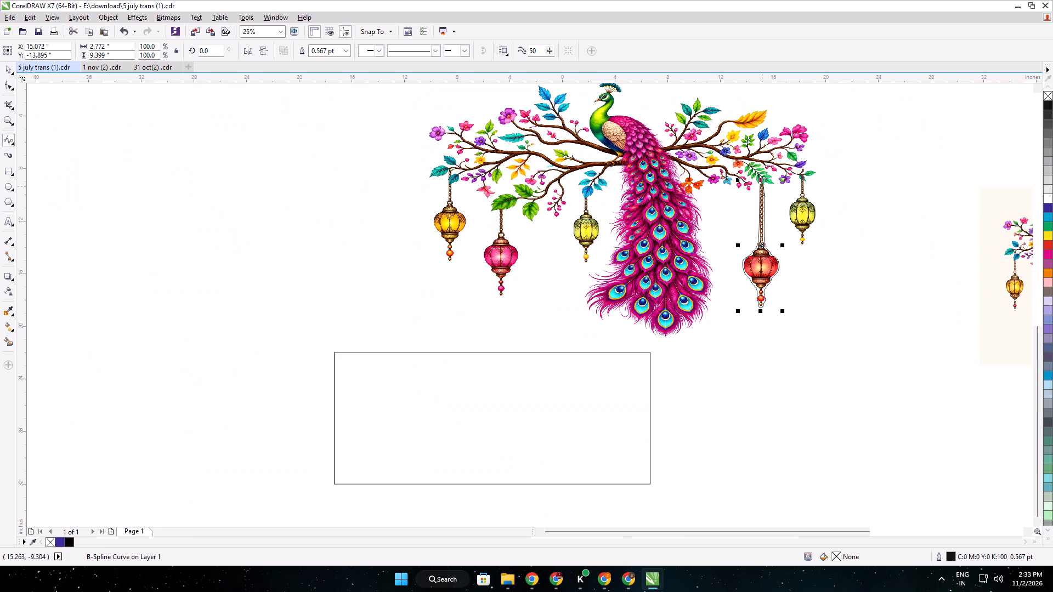
pyautogui.moveTo(894, 188); pyautogui.dragTo(443, 194, button='middle')
pyautogui.scroll(-1, 500, 205)
pyautogui.moveTo(500, 200); pyautogui.dragTo(661, 400, button='middle')
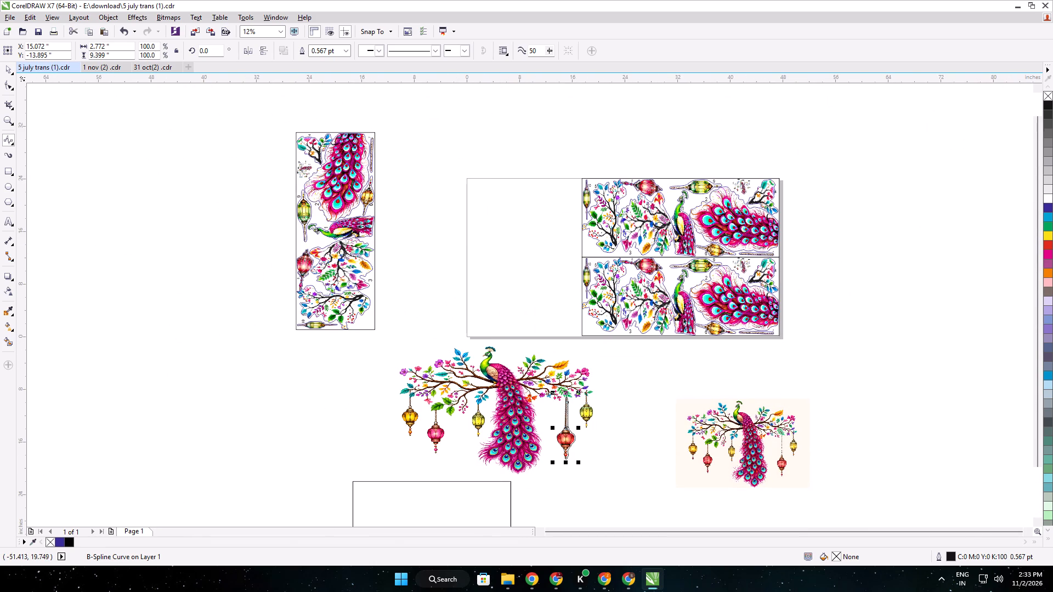
pyautogui.click(9, 69)
pyautogui.scroll(1, 581, 436)
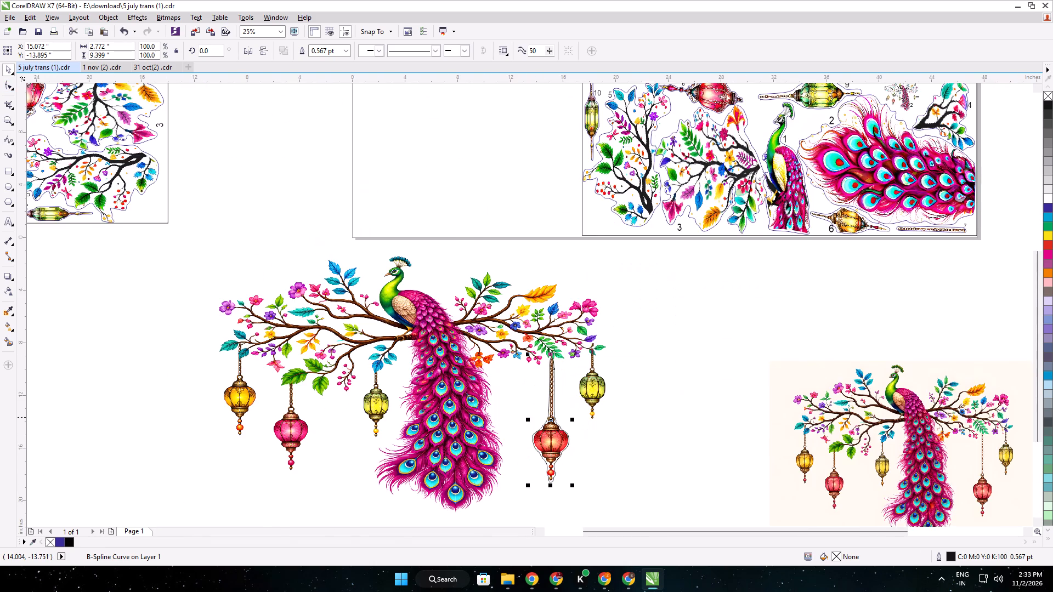
pyautogui.scroll(1, 488, 417)
pyautogui.keyDown('shift'); pyautogui.click(423, 394); pyautogui.keyUp('shift')
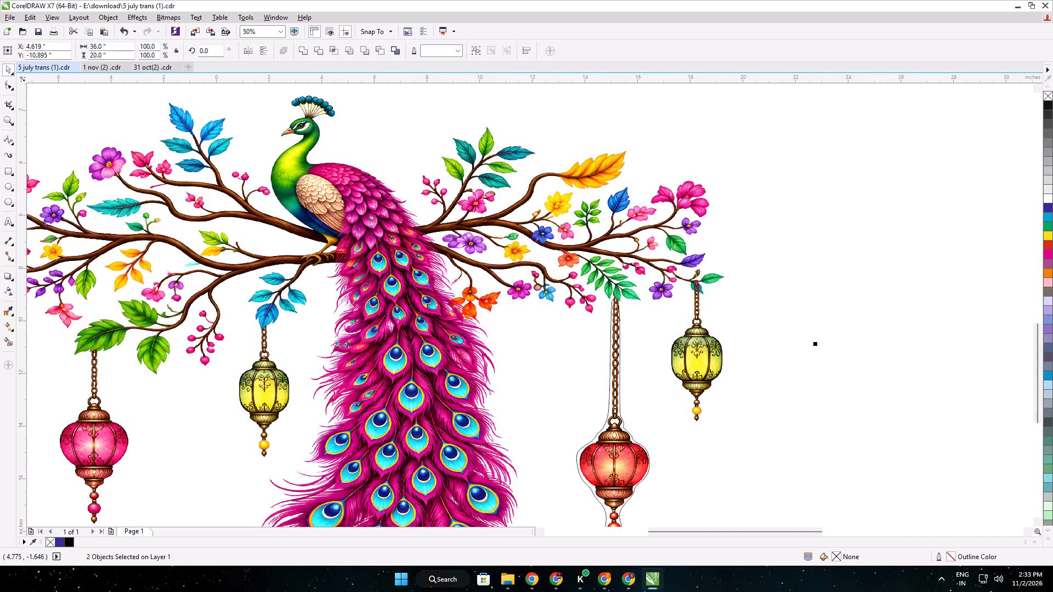
pyautogui.click(332, 54)
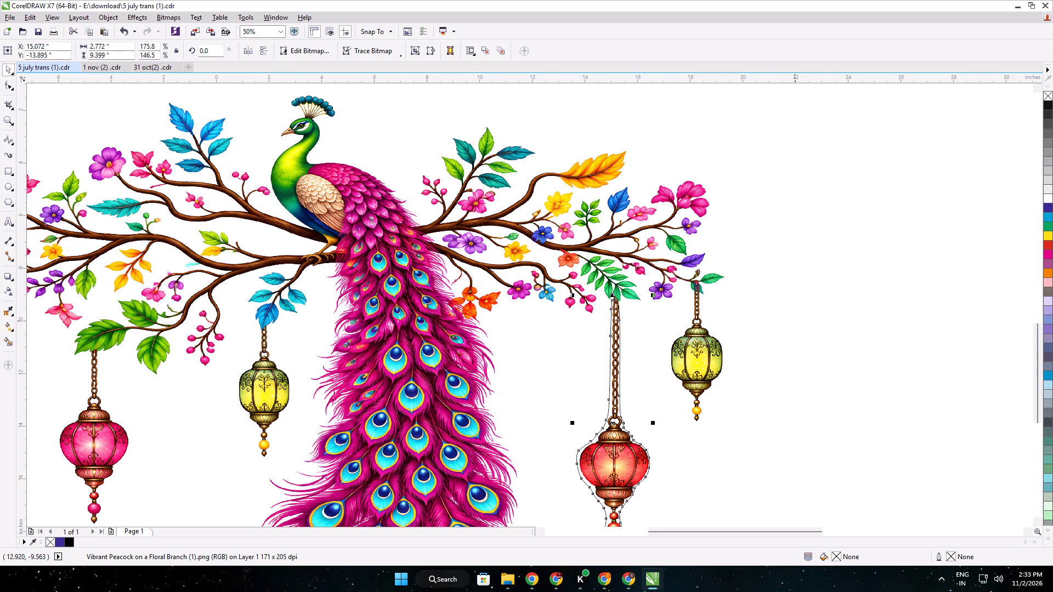
pyautogui.click(795, 321)
# Move the cut-out red lantern together with its outline to blank space right of the design, at about X 23.8, Y -10.1 inches.
pyautogui.scroll(-1, 750, 405)
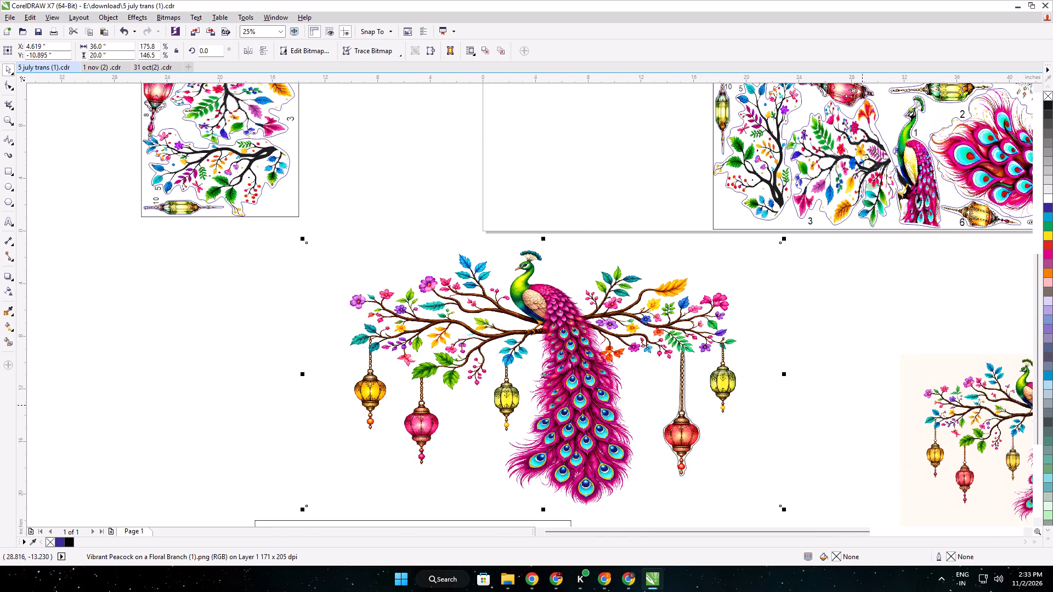
pyautogui.click(862, 405)
pyautogui.moveTo(837, 476); pyautogui.dragTo(690, 463)
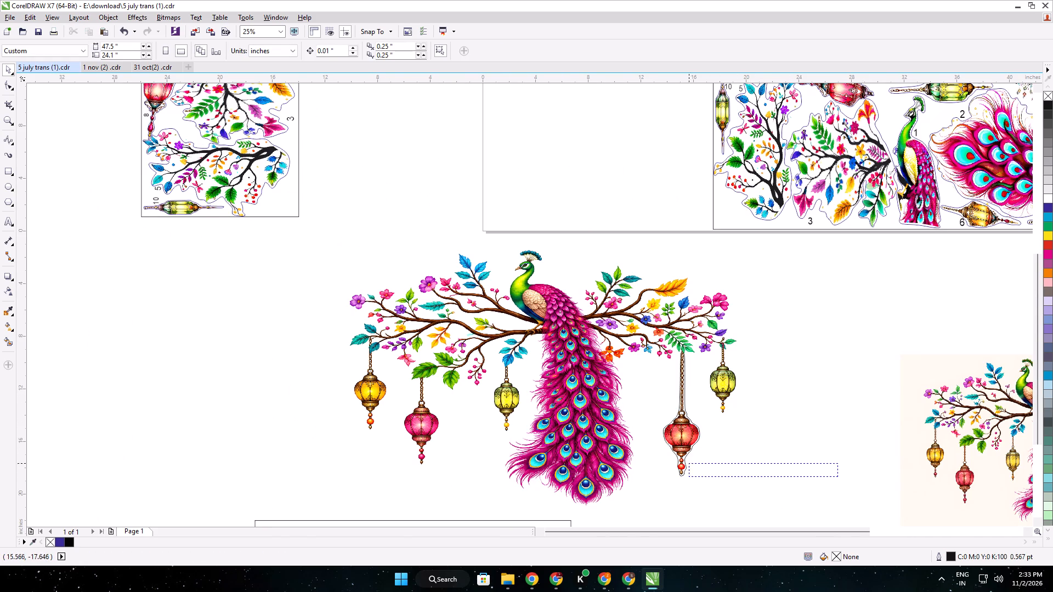
pyautogui.moveTo(690, 463); pyautogui.dragTo(654, 341)
pyautogui.moveTo(681, 473); pyautogui.dragTo(645, 474, button='right')
pyautogui.moveTo(678, 418); pyautogui.dragTo(791, 367)
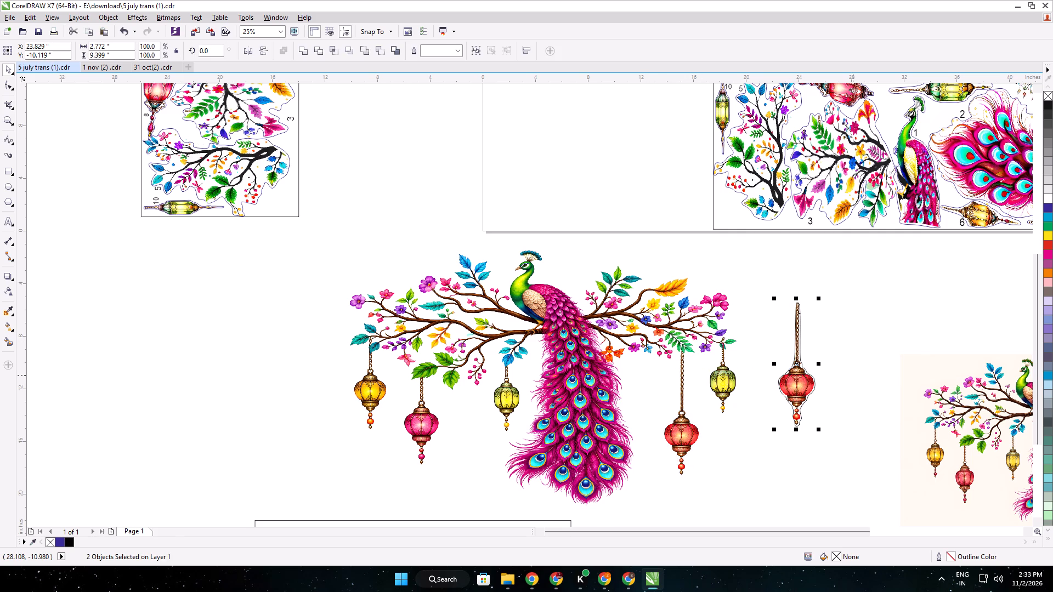
pyautogui.click(853, 375)
pyautogui.scroll(1, 807, 371)
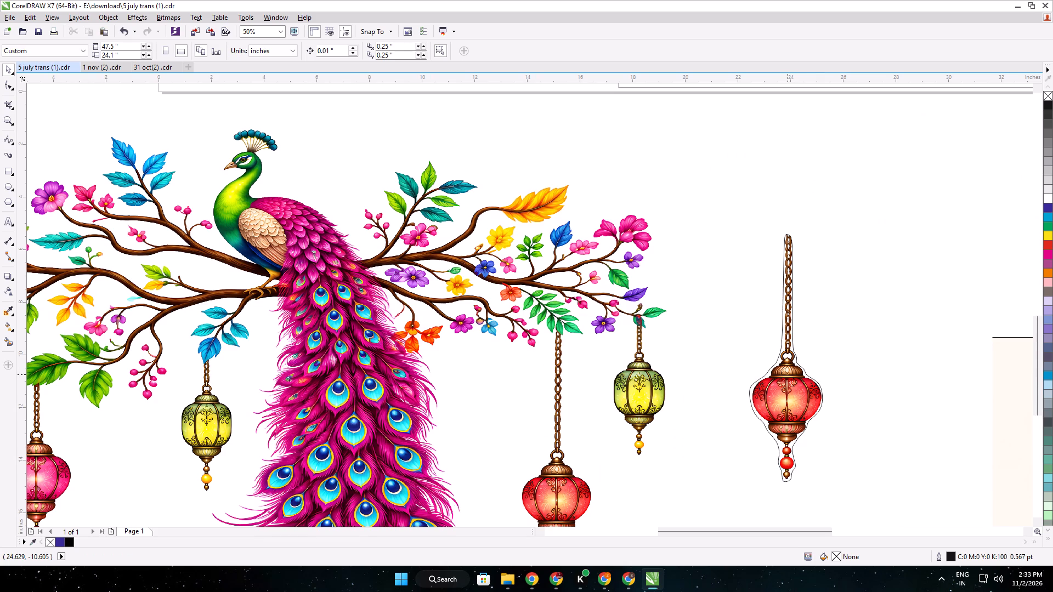
pyautogui.scroll(-1, 760, 375)
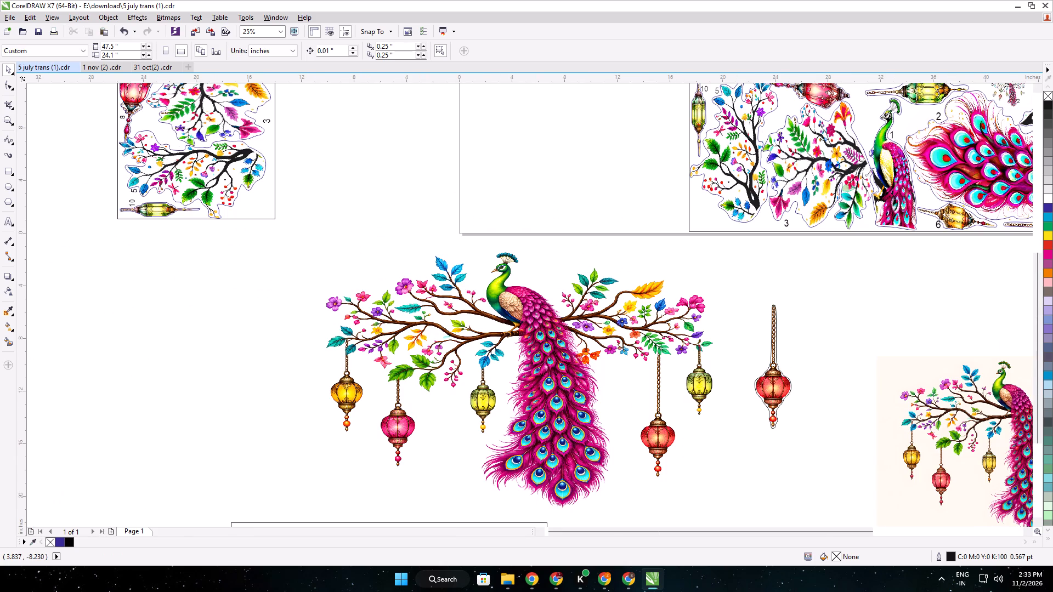
# Start a B-Spline outline at the far-right green lantern's chain and trace down the right side of its cap and body.
pyautogui.click(3, 144)
pyautogui.scroll(2, 704, 386)
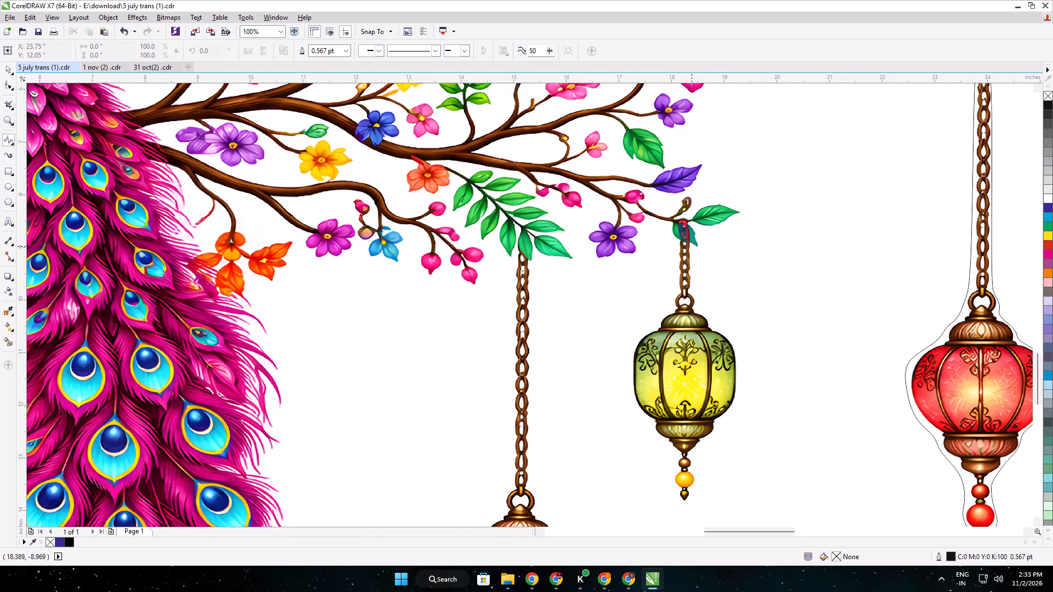
pyautogui.click(692, 246)
pyautogui.click(692, 278)
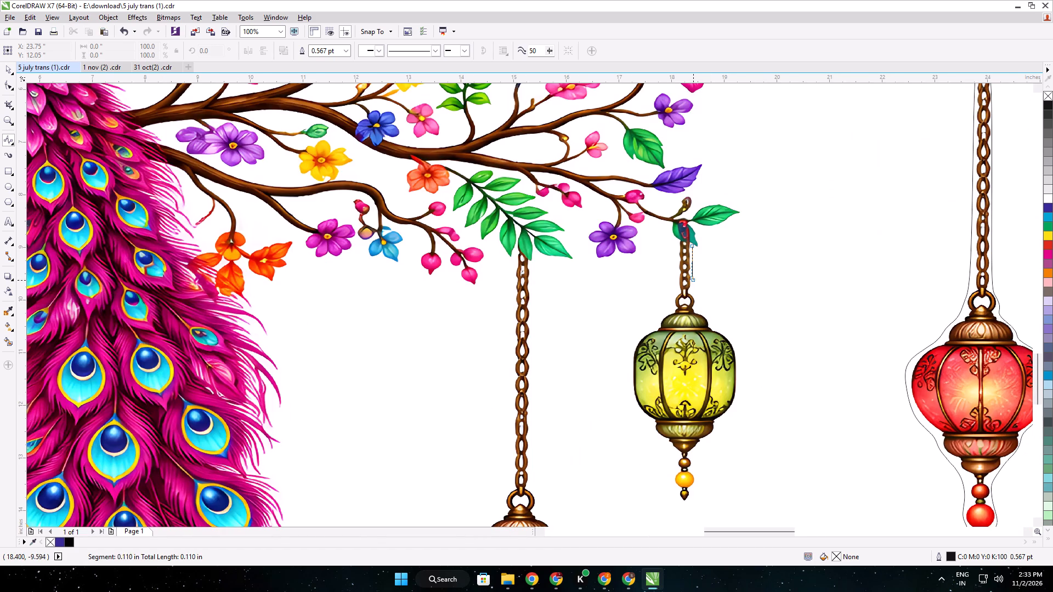
pyautogui.click(693, 294)
pyautogui.click(701, 301)
pyautogui.click(698, 310)
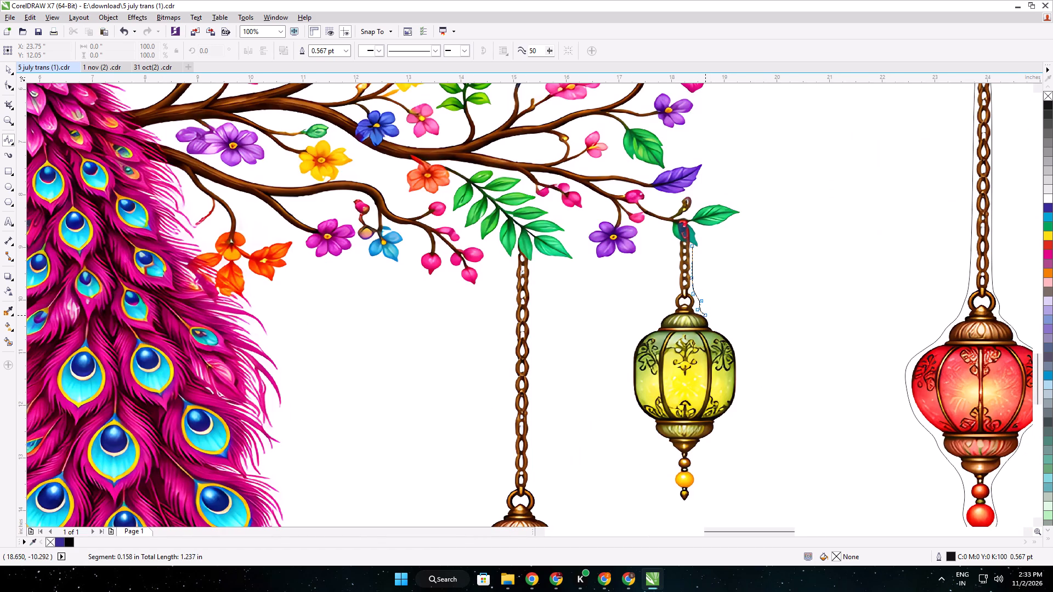
pyautogui.click(707, 316)
pyautogui.click(714, 326)
pyautogui.click(735, 340)
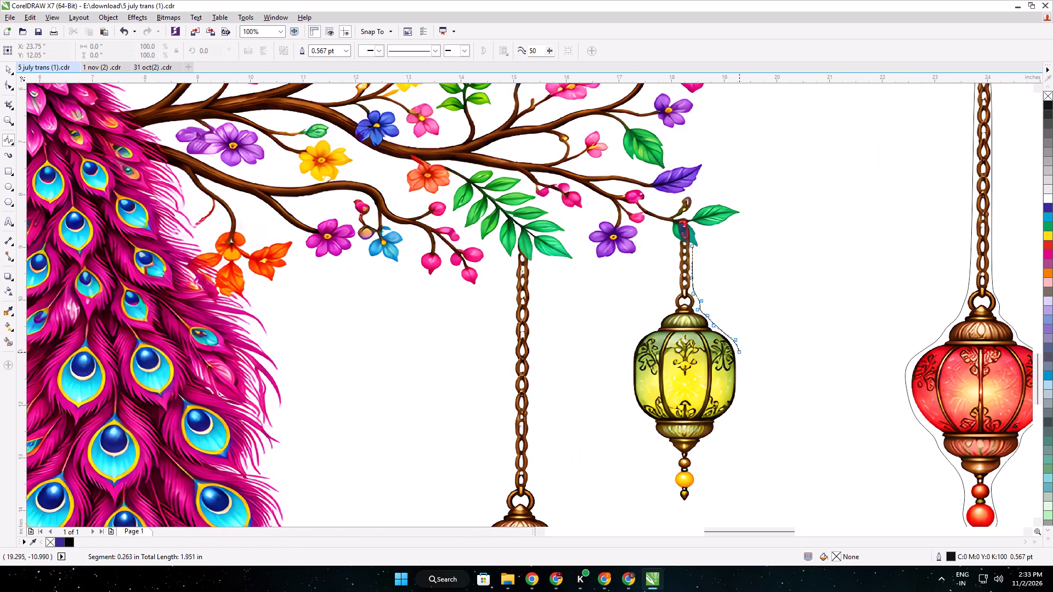
pyautogui.click(739, 352)
pyautogui.click(739, 399)
pyautogui.click(735, 415)
pyautogui.click(718, 424)
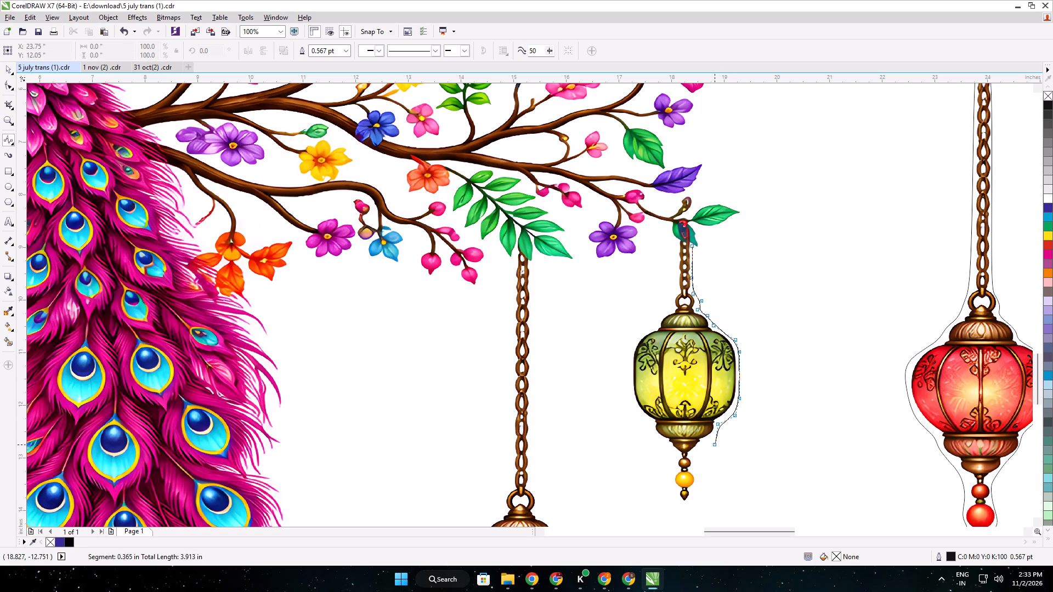
# Continue the B-Spline outline around the green lantern's base, beads and bottom tip, returning up the left side to the base.
pyautogui.click(715, 445)
pyautogui.click(700, 450)
pyautogui.click(694, 471)
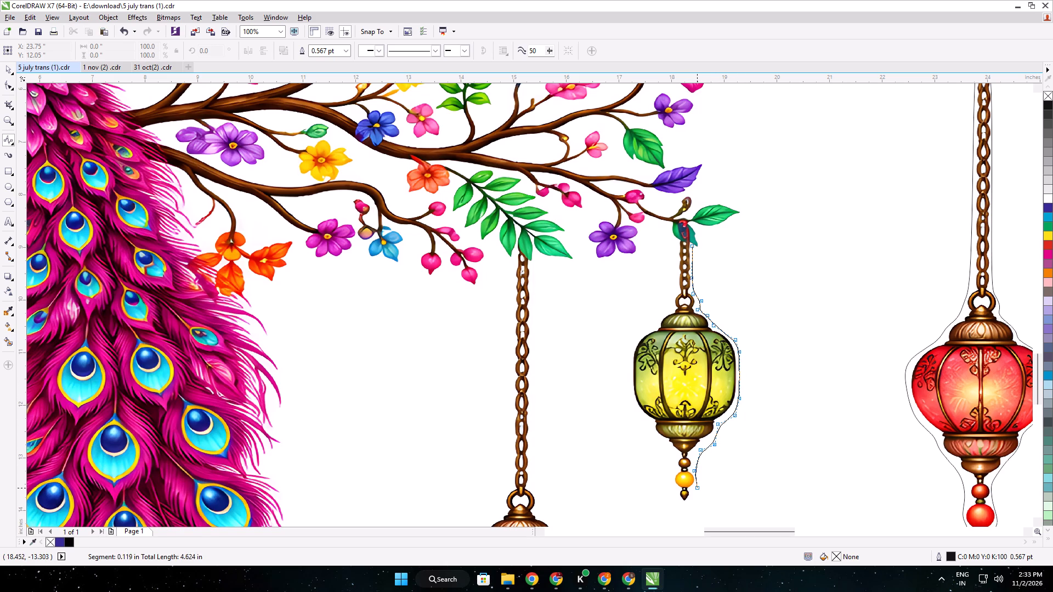
pyautogui.click(697, 488)
pyautogui.click(697, 498)
pyautogui.click(684, 503)
pyautogui.click(677, 504)
pyautogui.click(675, 498)
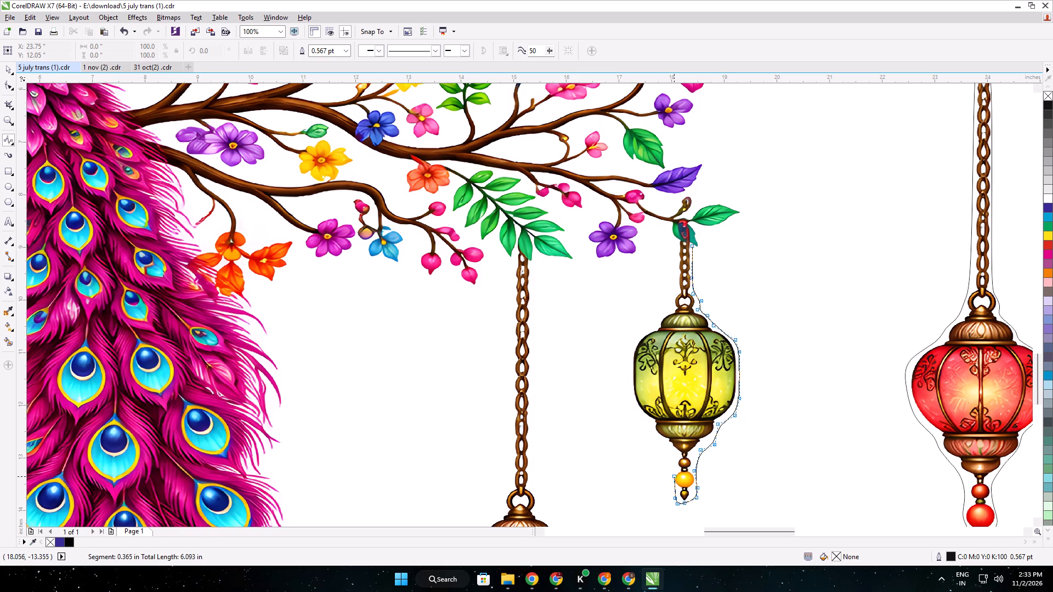
pyautogui.click(673, 475)
pyautogui.click(671, 459)
pyautogui.click(661, 448)
pyautogui.click(649, 428)
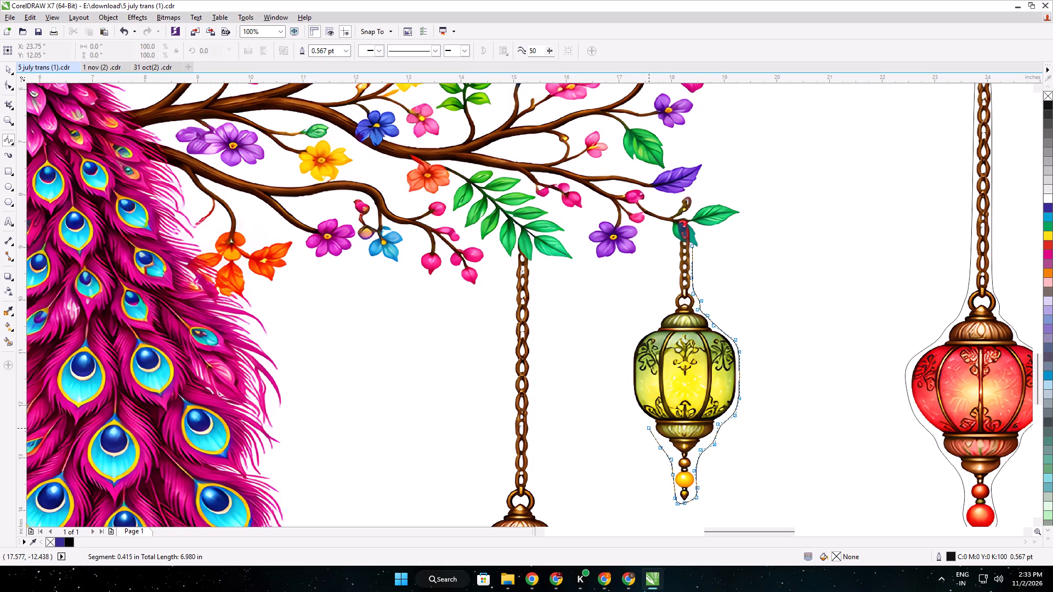
# Trace up the left side of the green lantern's body, cap and chain and close the B-Spline outline, about 2.1 by 4.9 inches overall.
pyautogui.click(644, 419)
pyautogui.click(631, 408)
pyautogui.click(624, 379)
pyautogui.click(632, 341)
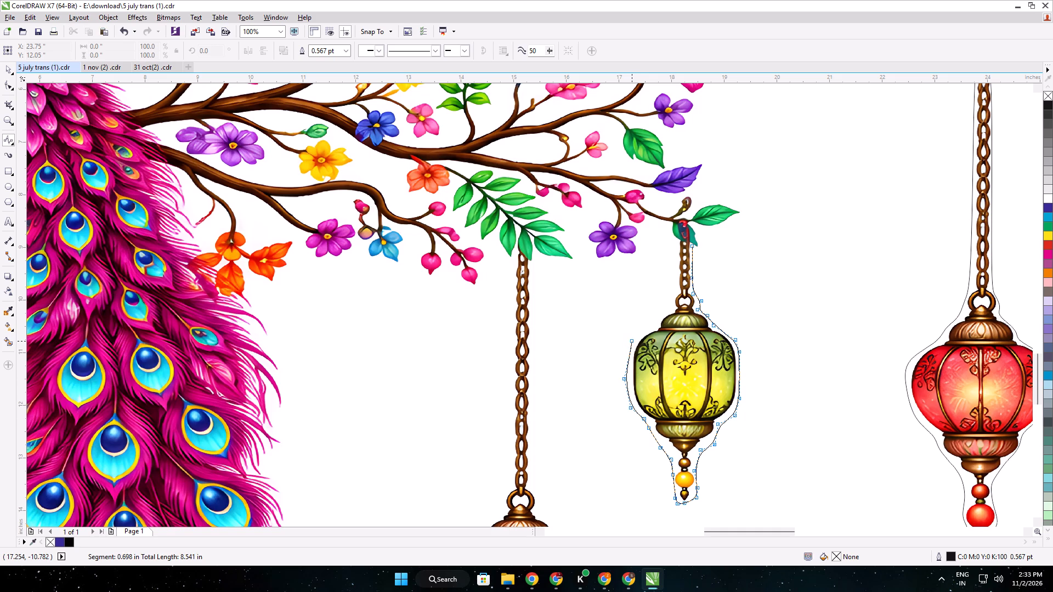
pyautogui.click(648, 327)
pyautogui.click(659, 322)
pyautogui.click(666, 309)
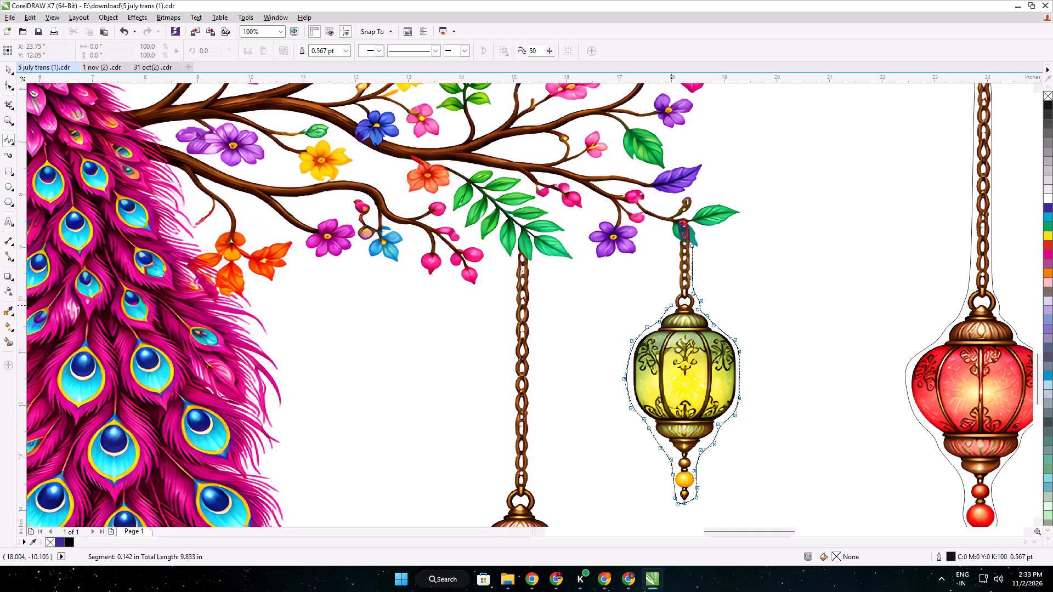
pyautogui.click(670, 305)
pyautogui.click(671, 288)
pyautogui.doubleClick(677, 248)
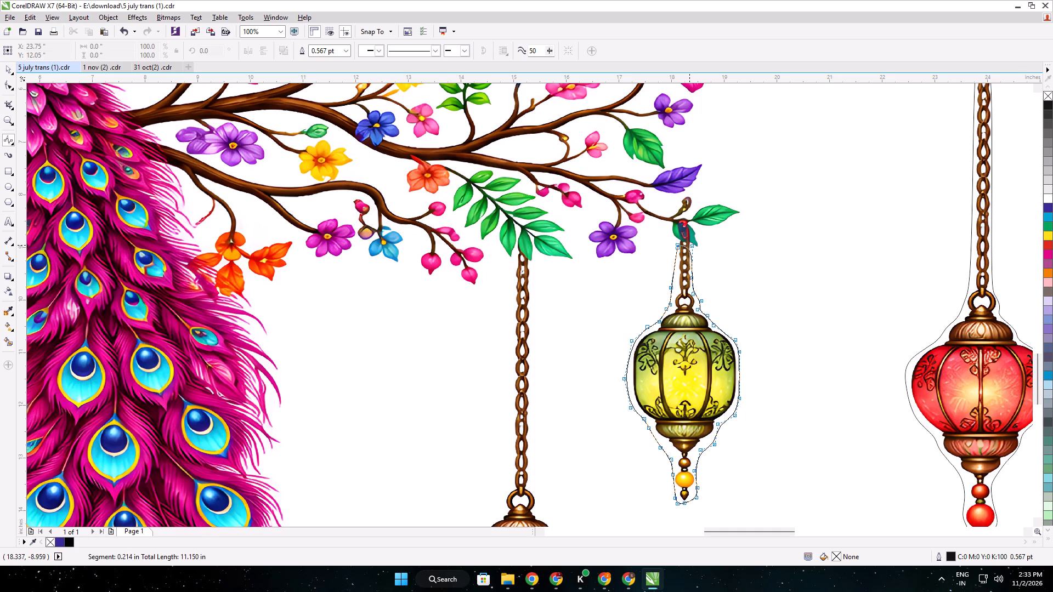
pyautogui.click(689, 245)
# Intersect the green lantern's outline with the peacock bitmap to cut out a separate lantern piece.
pyautogui.scroll(-1, 712, 292)
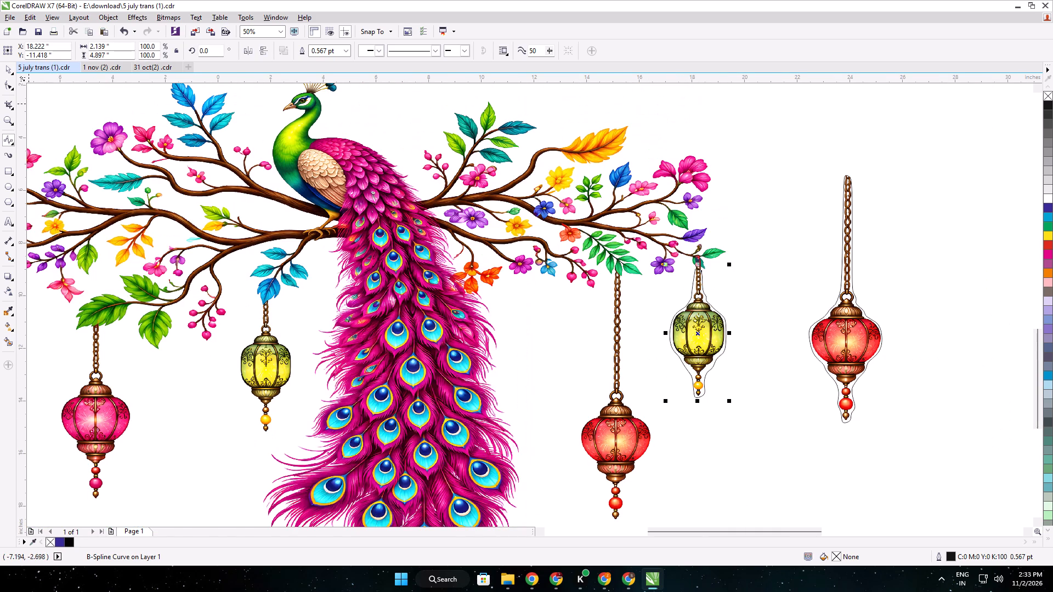
pyautogui.click(13, 68)
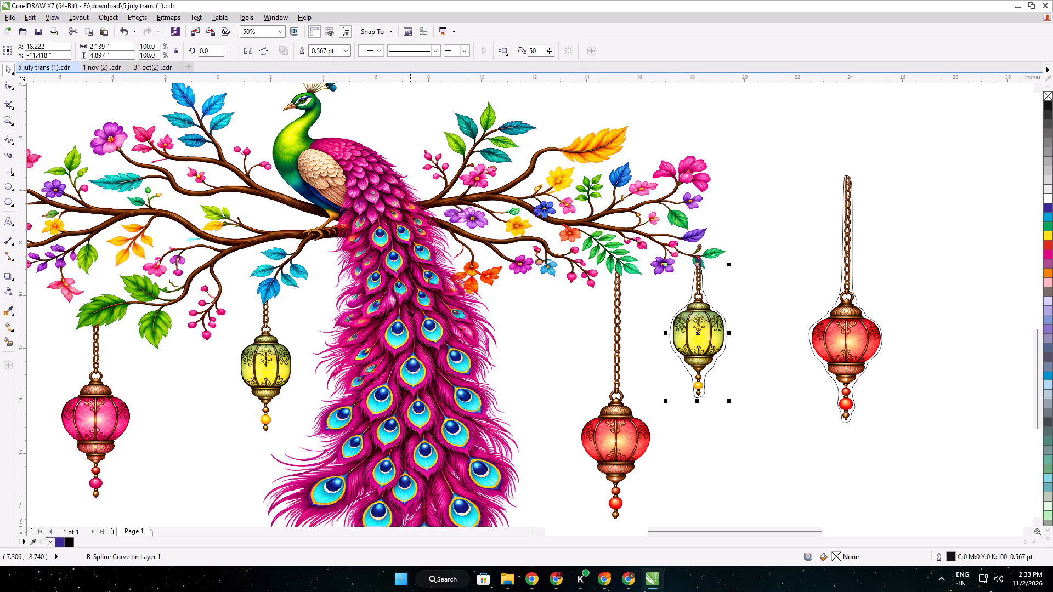
pyautogui.keyDown('shift'); pyautogui.click(410, 263); pyautogui.keyUp('shift')
pyautogui.click(336, 55)
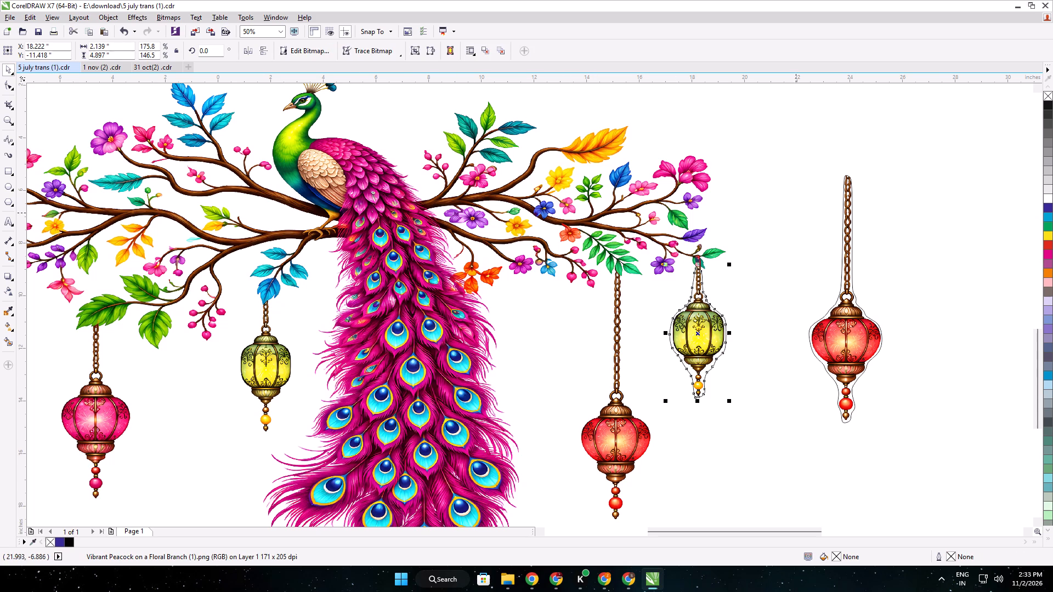
pyautogui.click(787, 212)
pyautogui.click(915, 191)
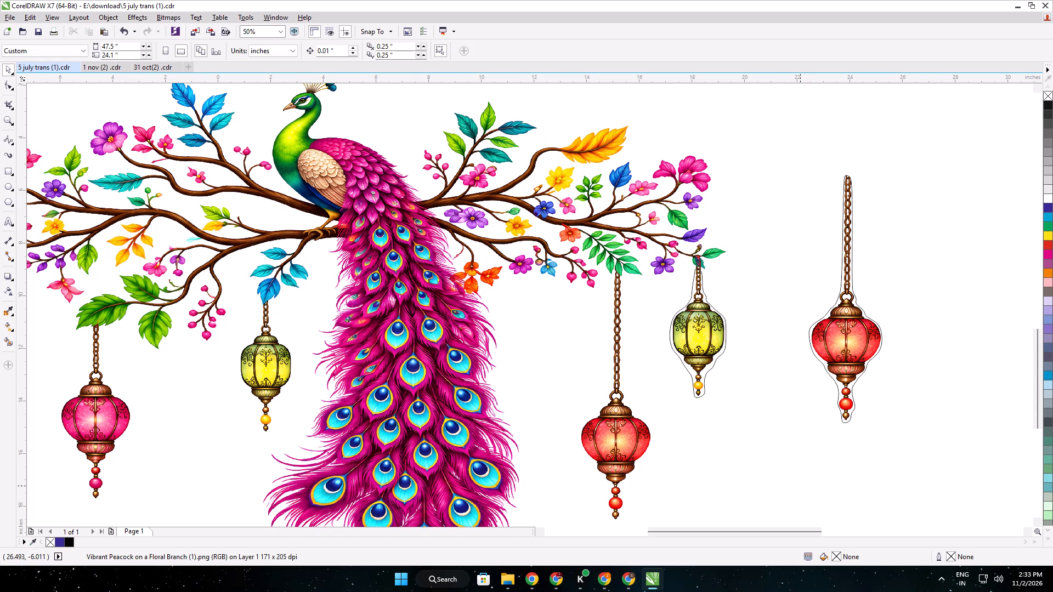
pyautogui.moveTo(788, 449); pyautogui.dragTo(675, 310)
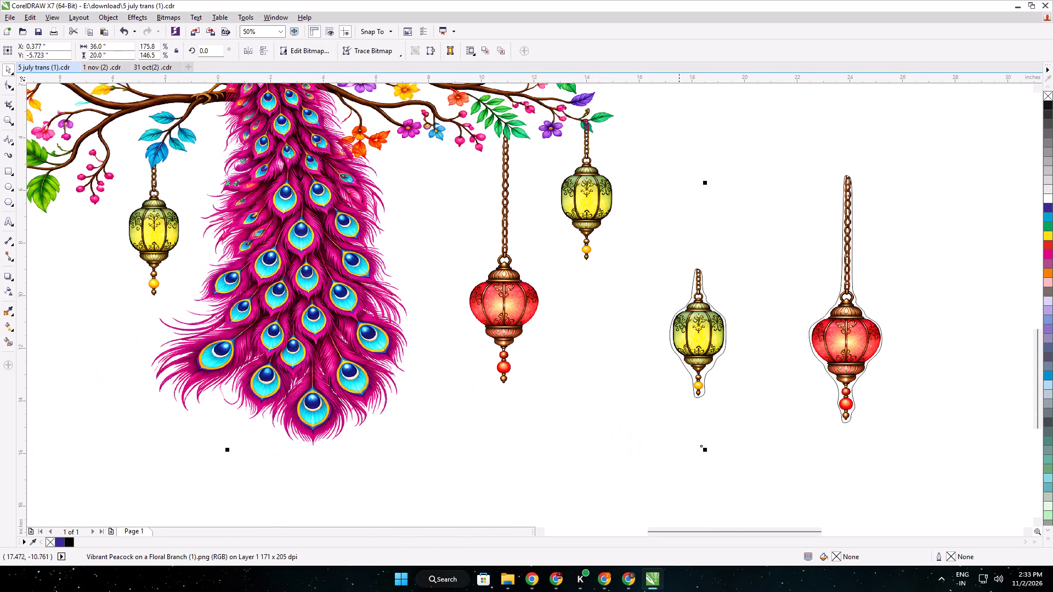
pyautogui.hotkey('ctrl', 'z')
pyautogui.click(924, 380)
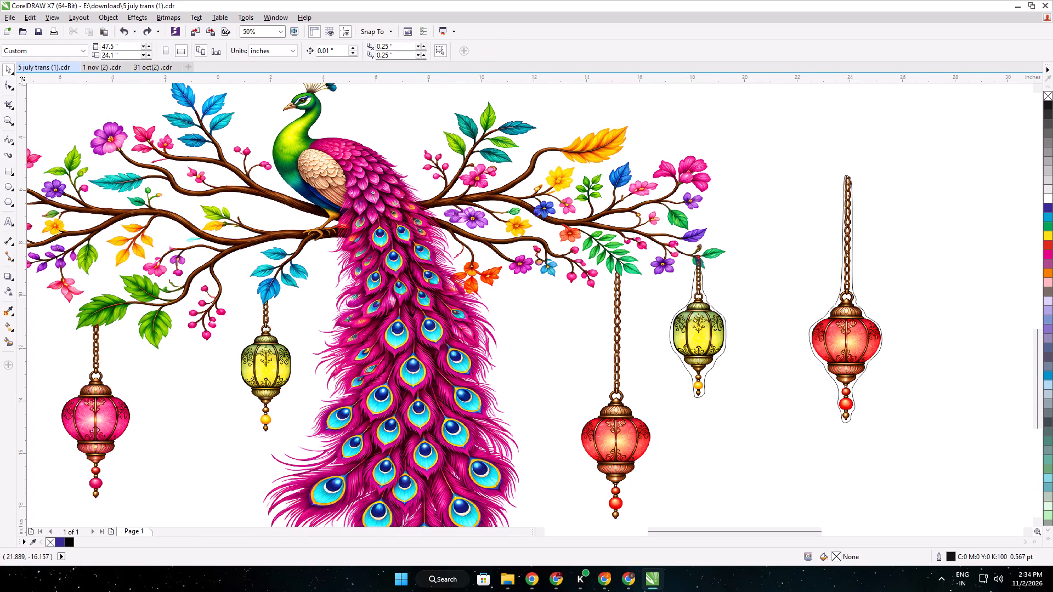
# Move the cut-out green lantern together with its outline to the right of the red lantern piece, at about X 27.1, Y -10.3 inches.
pyautogui.moveTo(876, 495); pyautogui.dragTo(690, 401)
pyautogui.moveTo(848, 466); pyautogui.dragTo(690, 401, button='right')
pyautogui.moveTo(690, 401); pyautogui.dragTo(707, 394, button='right')
pyautogui.moveTo(690, 401); pyautogui.dragTo(649, 252)
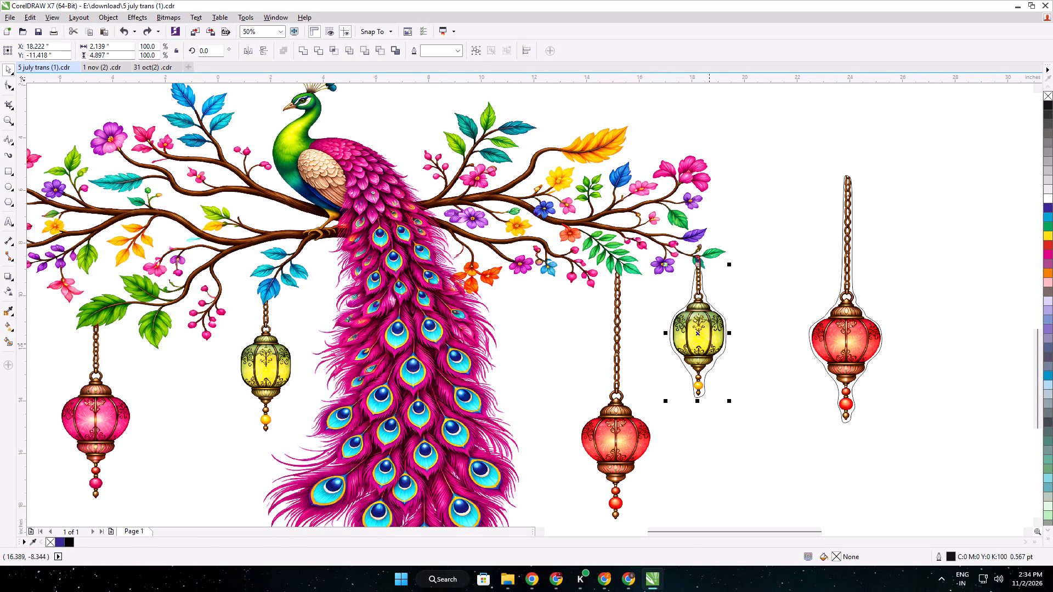
pyautogui.moveTo(696, 339); pyautogui.dragTo(931, 310)
pyautogui.click(931, 310)
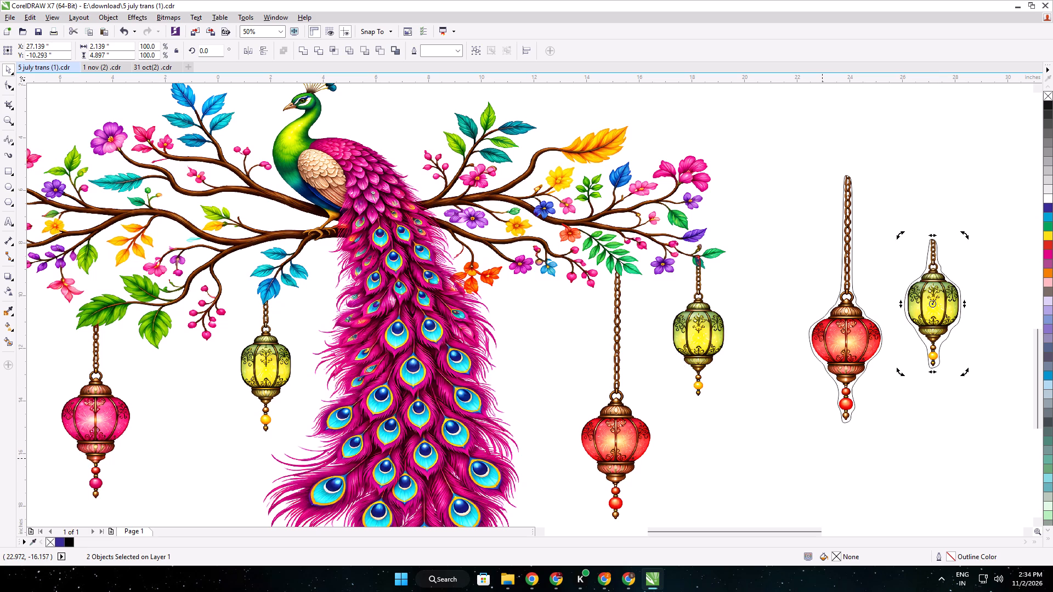
pyautogui.click(780, 471)
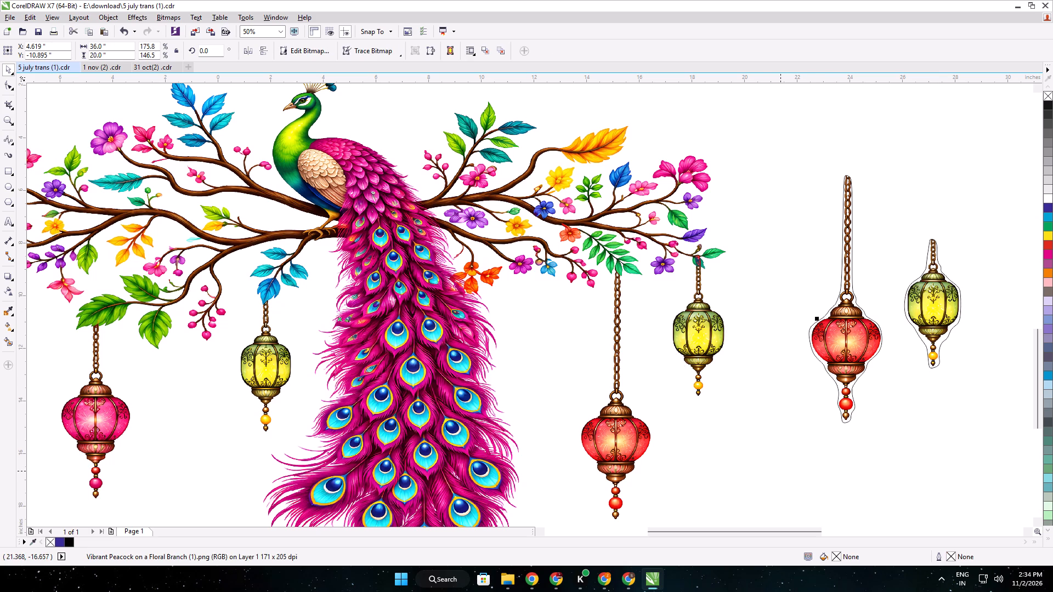
# Start a B-Spline outline around the green lantern under the blue leaves, from the chain top down its right side to the cap.
pyautogui.scroll(-1, 774, 468)
pyautogui.moveTo(763, 464); pyautogui.dragTo(904, 350, button='middle')
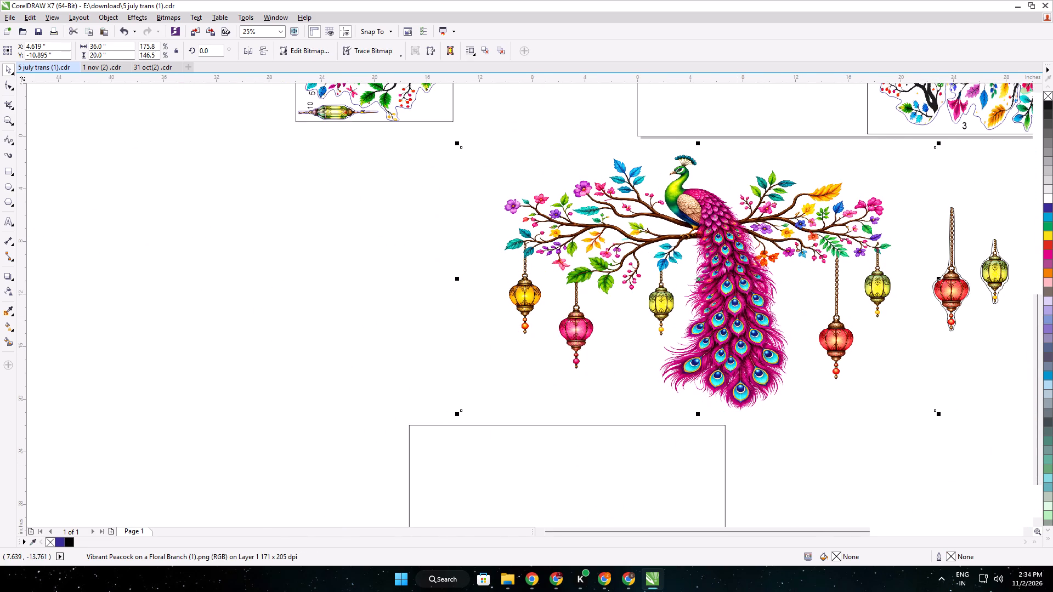
pyautogui.click(4, 143)
pyautogui.scroll(1, 638, 265)
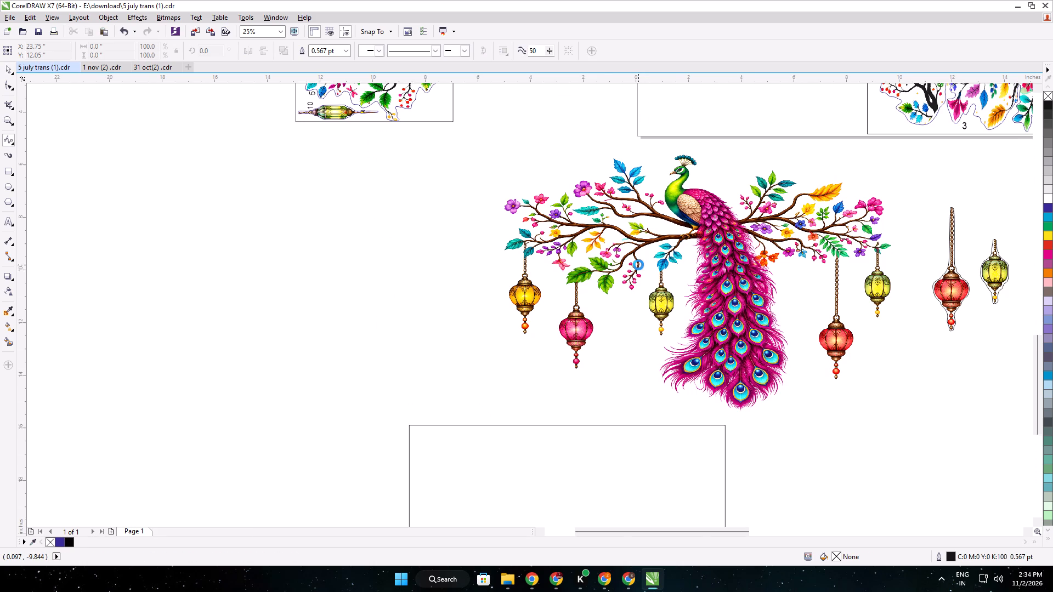
pyautogui.scroll(2, 675, 277)
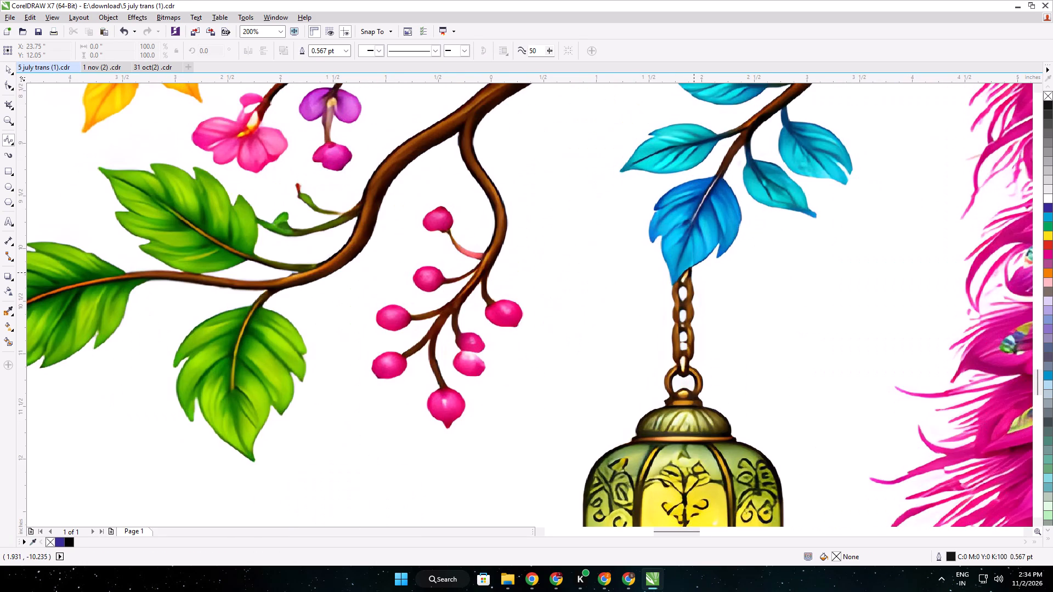
pyautogui.click(694, 271)
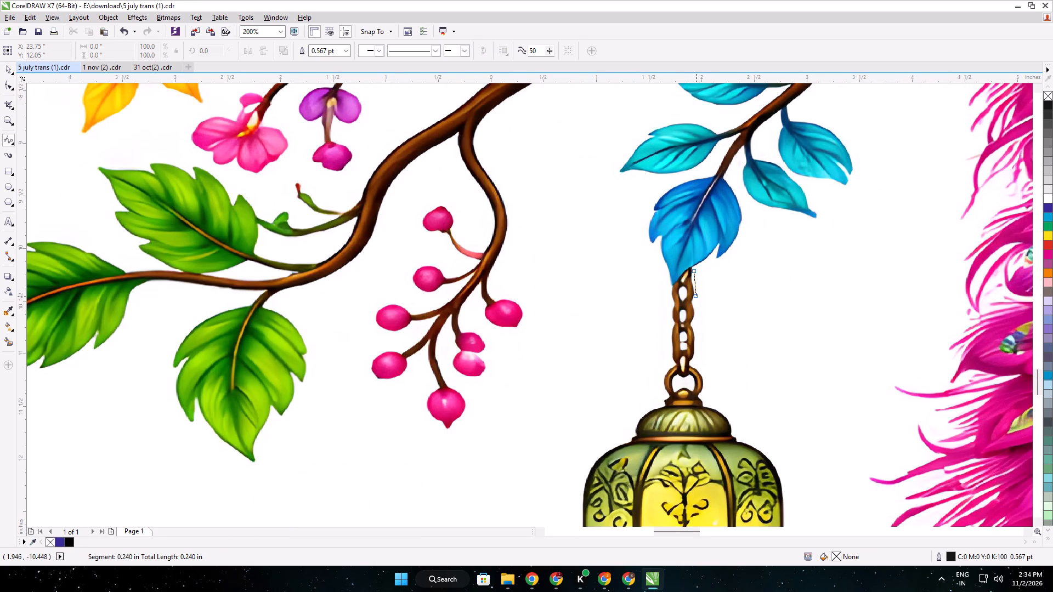
pyautogui.click(696, 297)
pyautogui.click(700, 362)
pyautogui.click(709, 392)
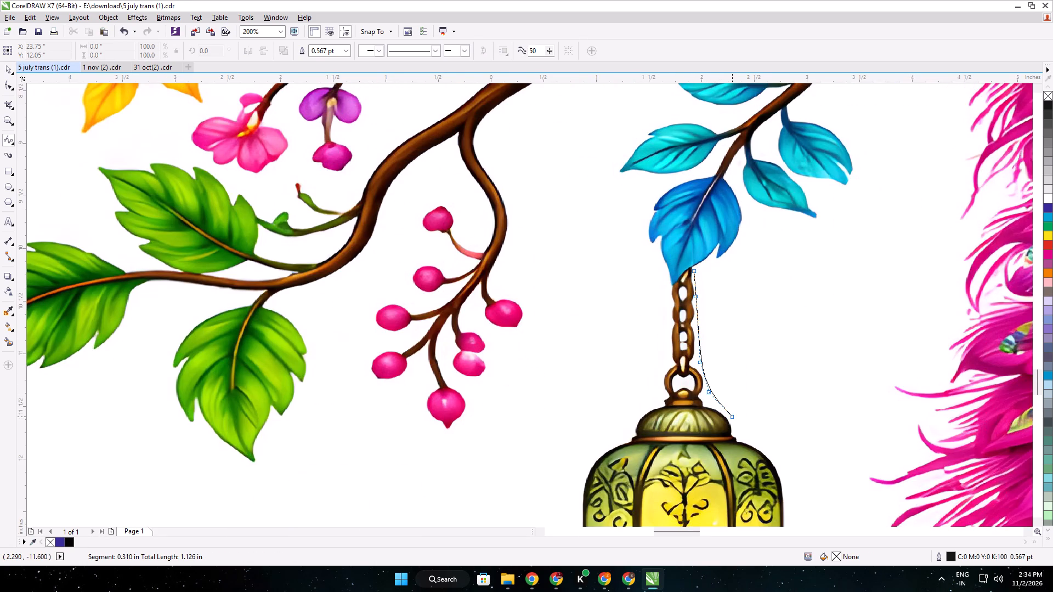
pyautogui.click(733, 417)
pyautogui.click(763, 440)
# Continue the B-Spline outline down the right side of this green lantern's body to the underside of its base.
pyautogui.moveTo(765, 440); pyautogui.dragTo(517, 208, button='middle')
pyautogui.click(535, 227)
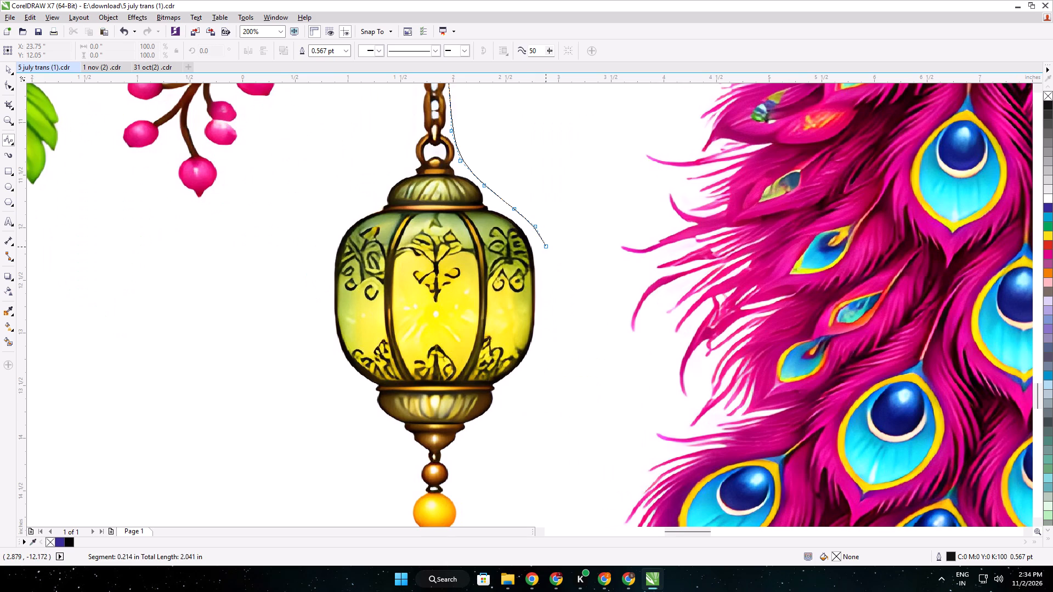
pyautogui.click(545, 249)
pyautogui.click(544, 360)
pyautogui.click(513, 395)
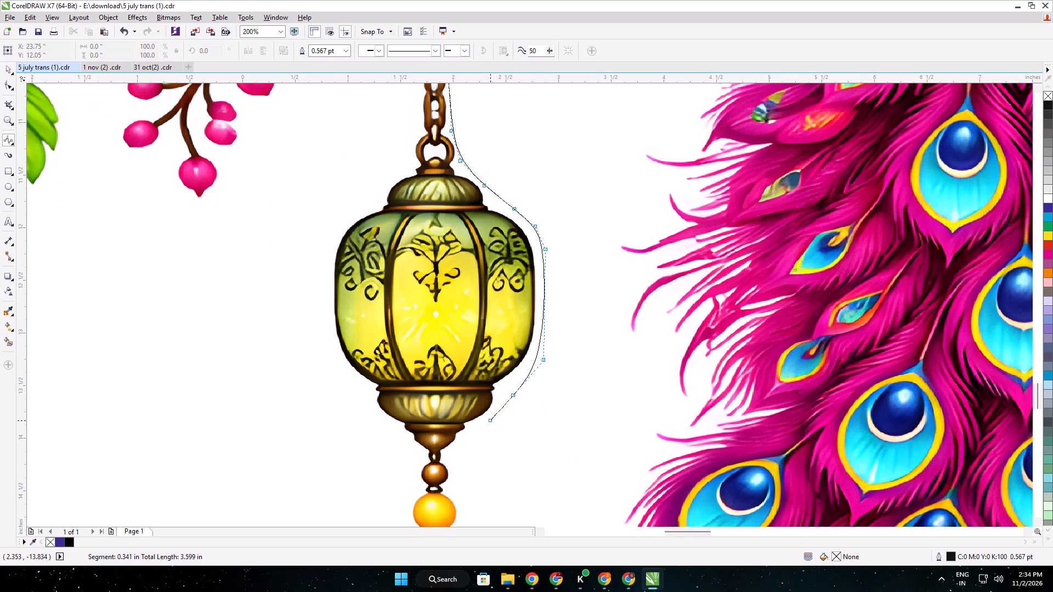
pyautogui.click(490, 420)
pyautogui.click(462, 446)
# Carry the B-Spline outline around the green lantern's beads and bottom tip, returning past the left side of the base to the lower body.
pyautogui.moveTo(460, 471); pyautogui.dragTo(476, 312, button='middle')
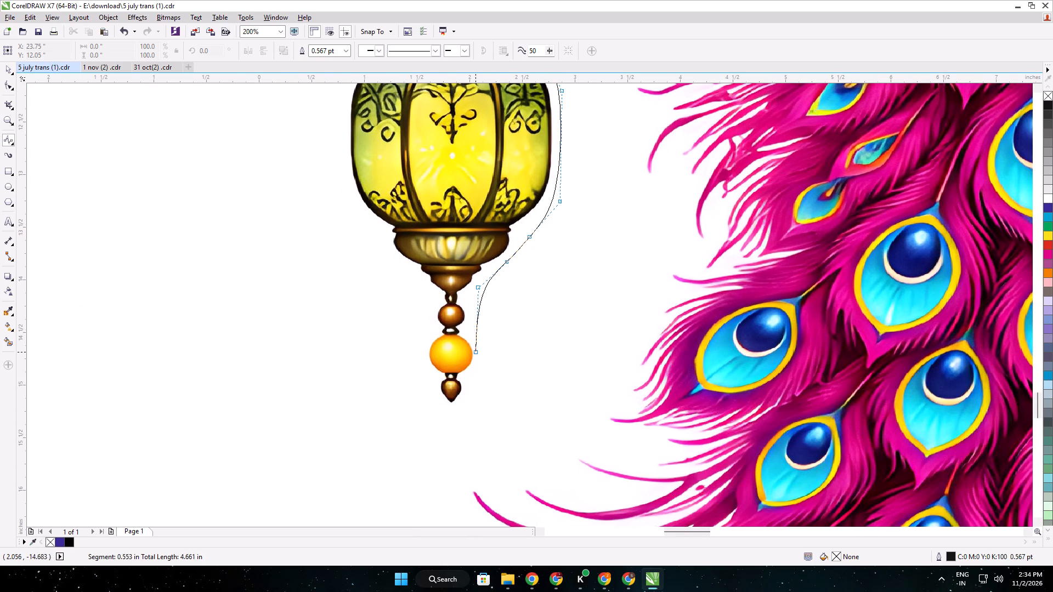
pyautogui.click(479, 355)
pyautogui.click(470, 401)
pyautogui.click(460, 415)
pyautogui.click(440, 407)
pyautogui.click(431, 395)
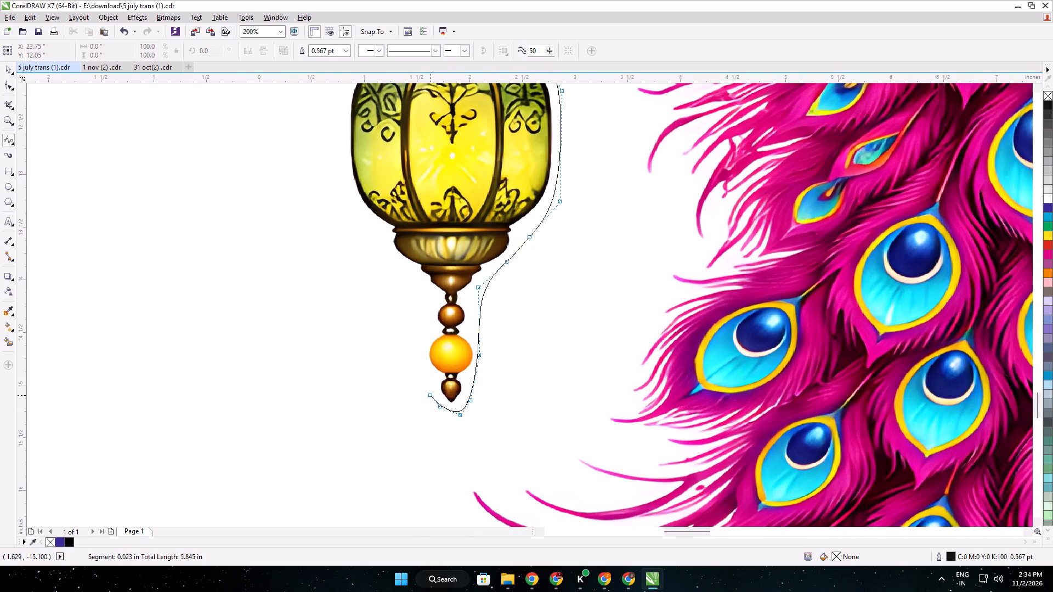
pyautogui.click(428, 370)
pyautogui.click(433, 327)
pyautogui.click(428, 302)
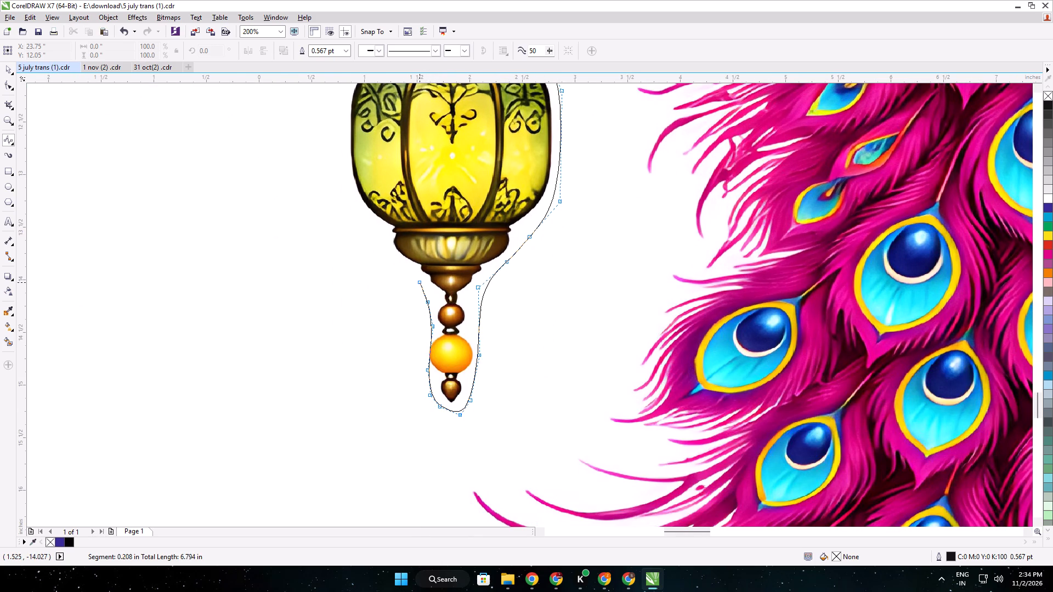
pyautogui.click(420, 282)
pyautogui.click(405, 267)
pyautogui.click(389, 245)
pyautogui.click(376, 226)
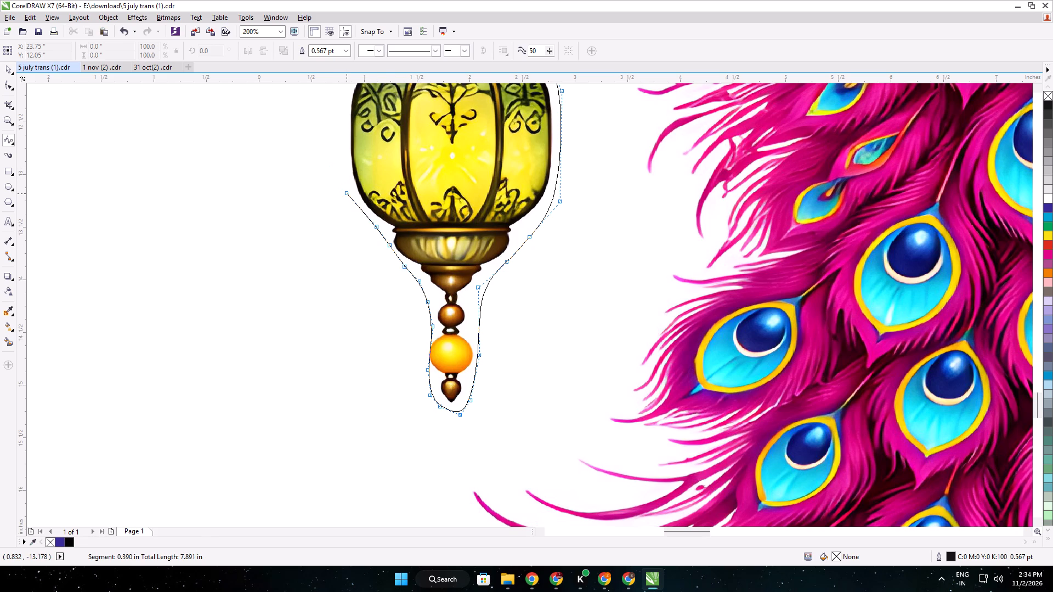
pyautogui.click(347, 193)
# Trace up the left side of the green lantern's body, cap and chain and close the B-Spline outline, about 2.1 by 5.0 inches overall.
pyautogui.moveTo(349, 187); pyautogui.dragTo(528, 430, button='middle')
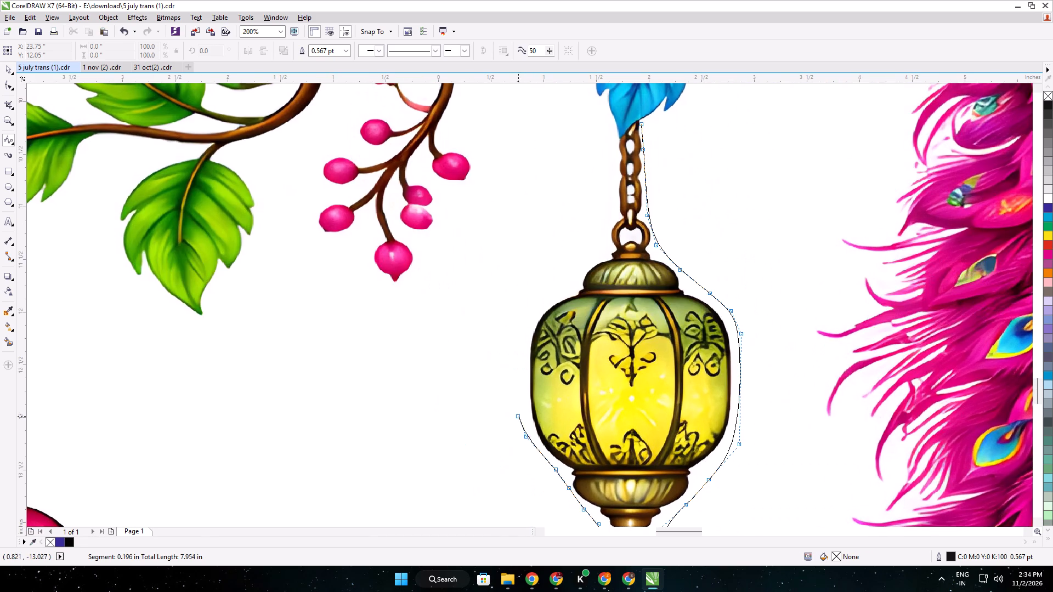
pyautogui.click(516, 413)
pyautogui.click(519, 369)
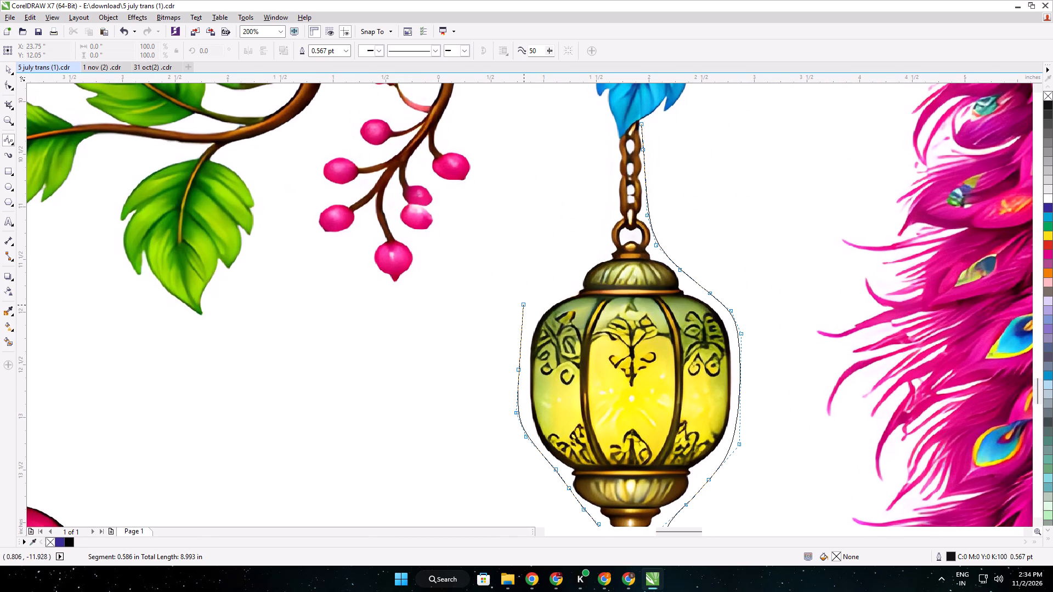
pyautogui.click(530, 312)
pyautogui.click(565, 292)
pyautogui.click(580, 282)
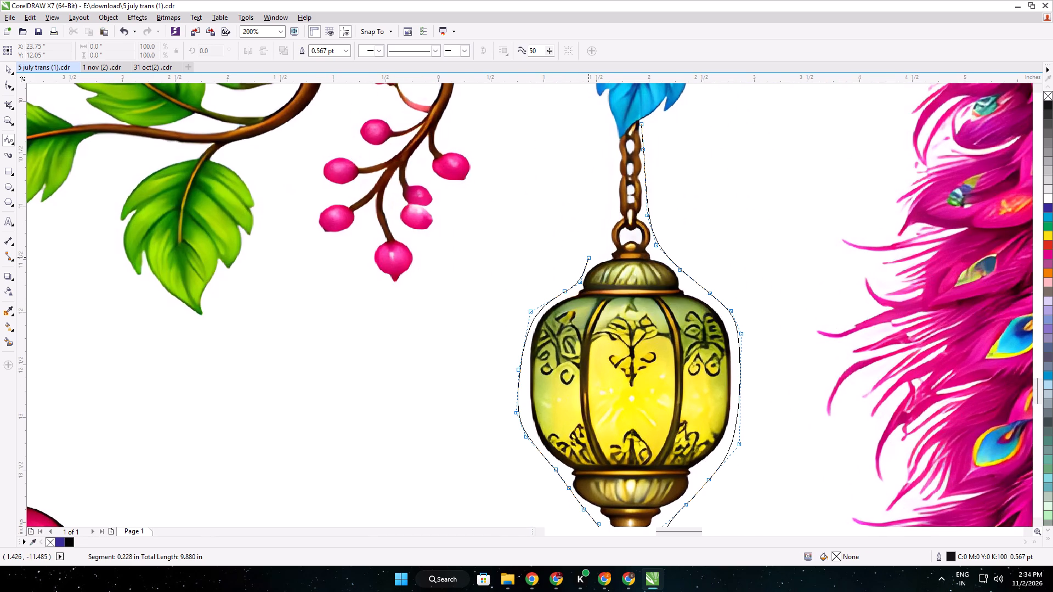
pyautogui.click(589, 258)
pyautogui.click(603, 249)
pyautogui.click(600, 213)
pyautogui.click(603, 168)
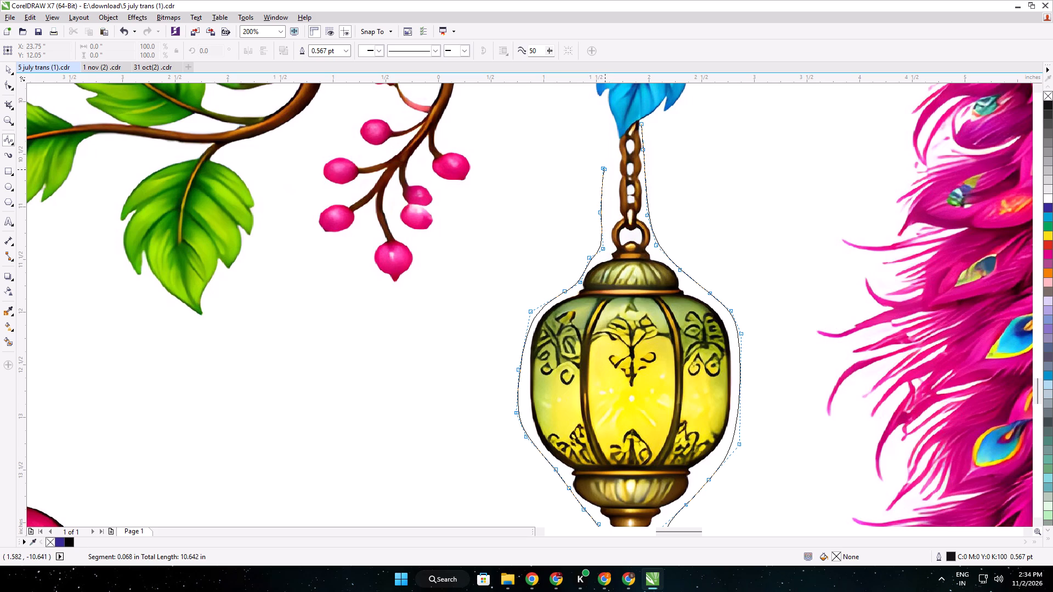
pyautogui.click(615, 131)
pyautogui.click(636, 128)
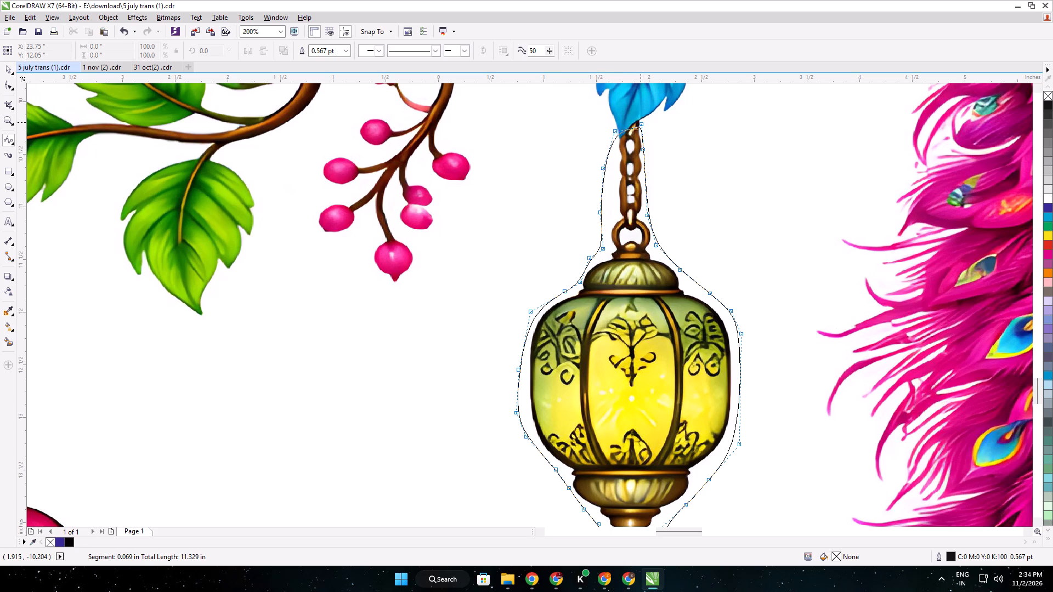
pyautogui.click(641, 122)
# Intersect the new lantern outline with the peacock bitmap to cut out a separate green lantern piece.
pyautogui.click(7, 70)
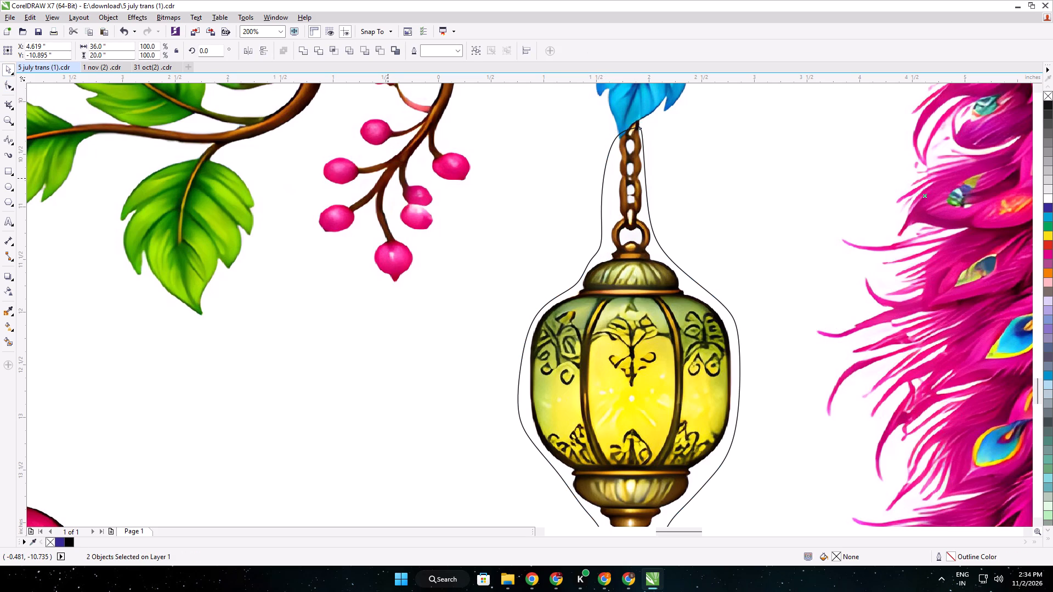
pyautogui.scroll(-1, 388, 178)
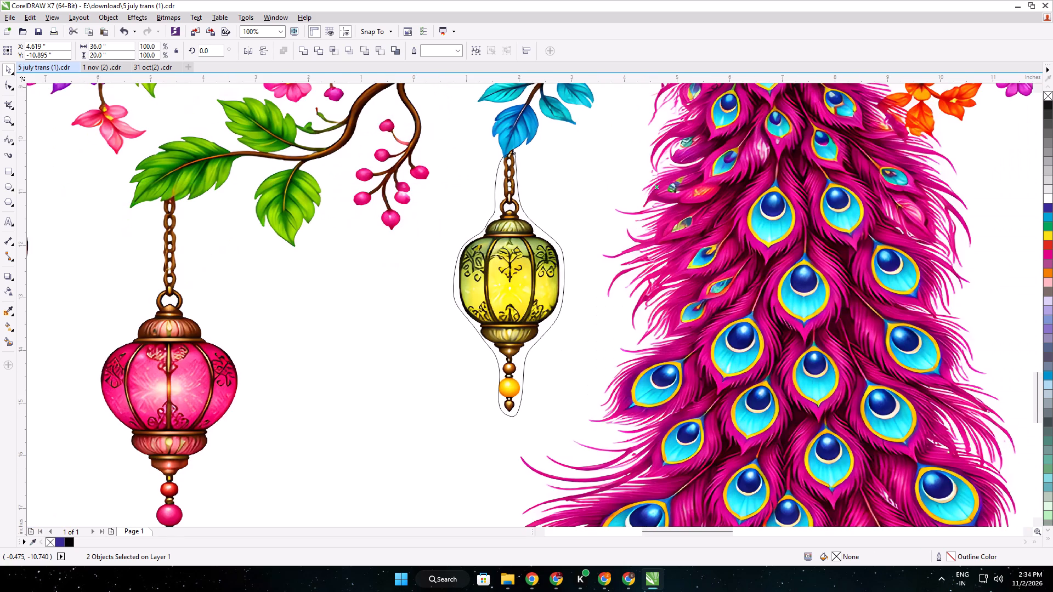
pyautogui.click(332, 46)
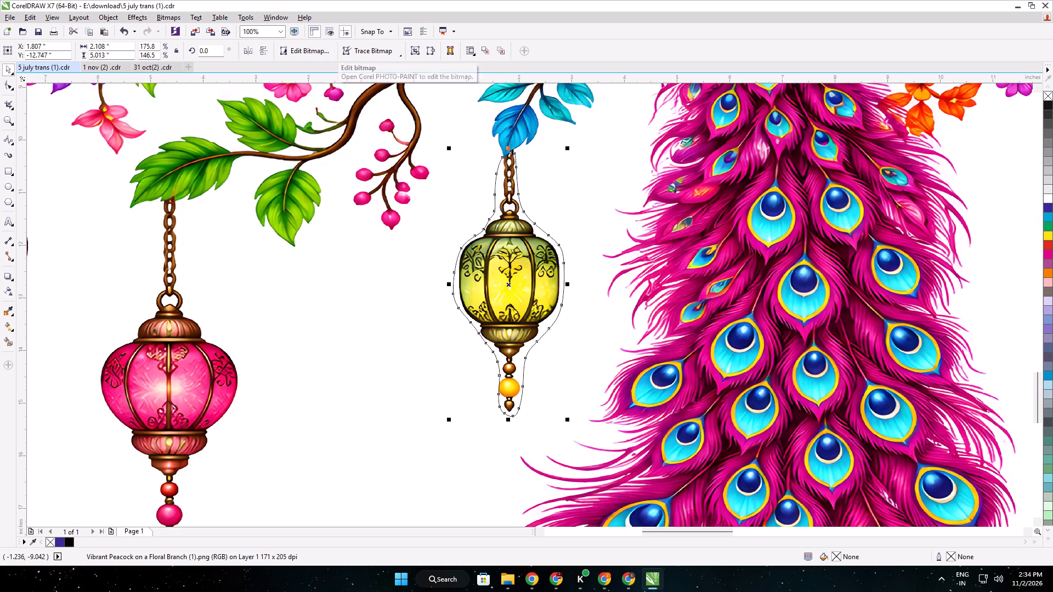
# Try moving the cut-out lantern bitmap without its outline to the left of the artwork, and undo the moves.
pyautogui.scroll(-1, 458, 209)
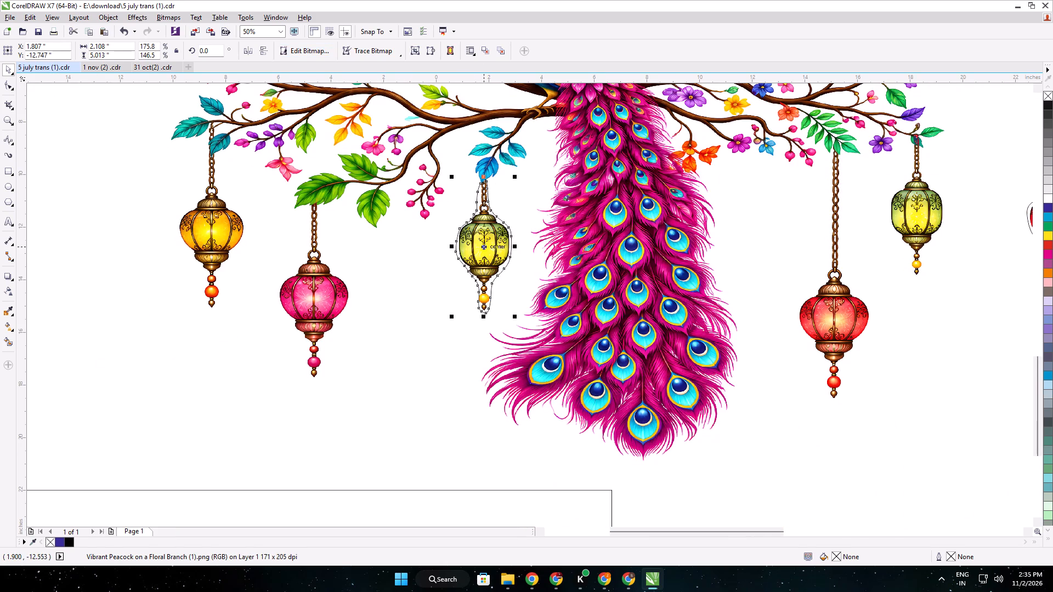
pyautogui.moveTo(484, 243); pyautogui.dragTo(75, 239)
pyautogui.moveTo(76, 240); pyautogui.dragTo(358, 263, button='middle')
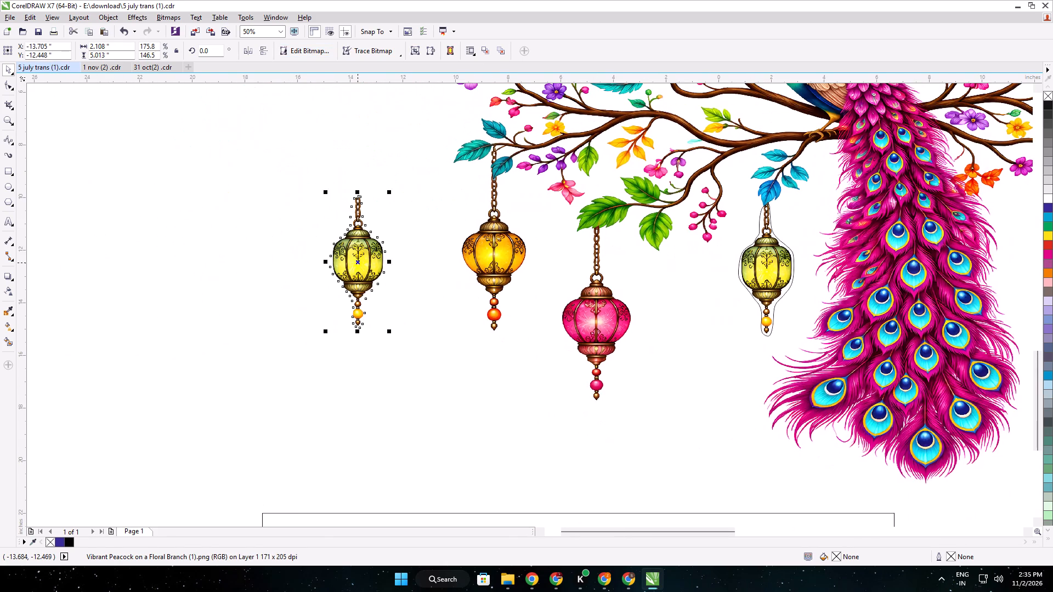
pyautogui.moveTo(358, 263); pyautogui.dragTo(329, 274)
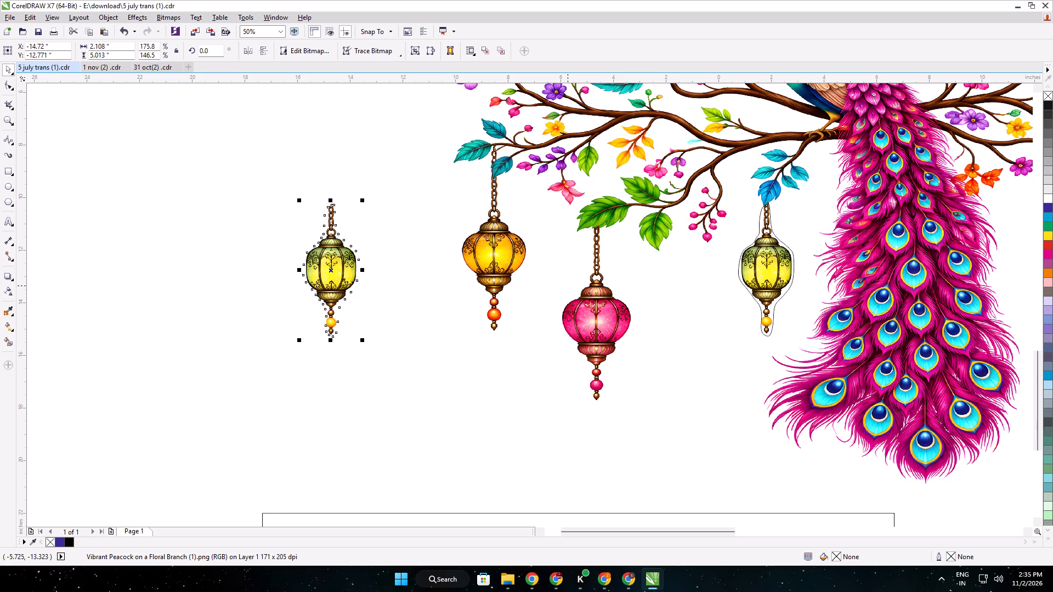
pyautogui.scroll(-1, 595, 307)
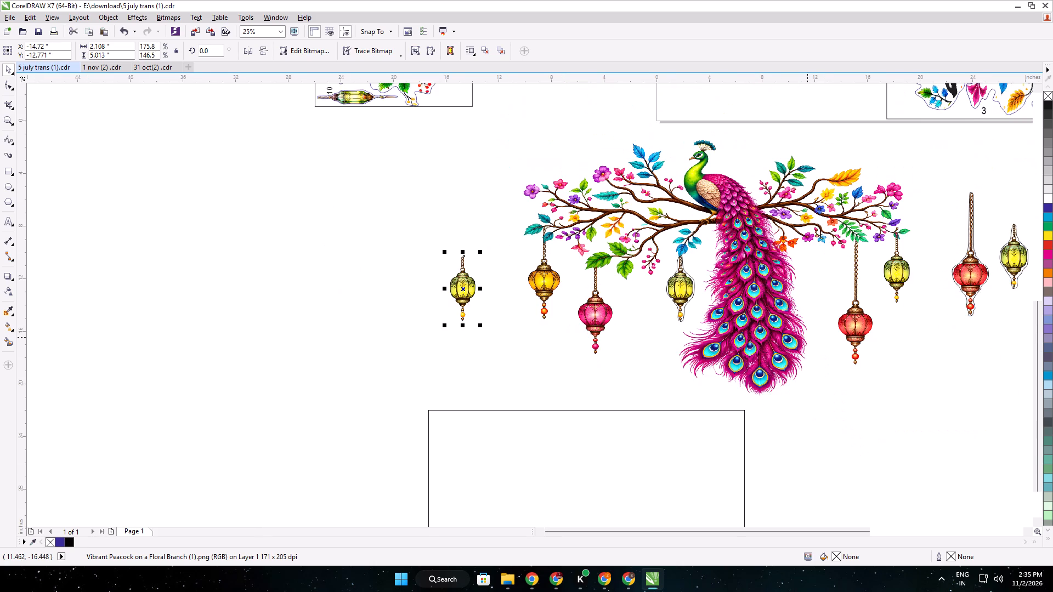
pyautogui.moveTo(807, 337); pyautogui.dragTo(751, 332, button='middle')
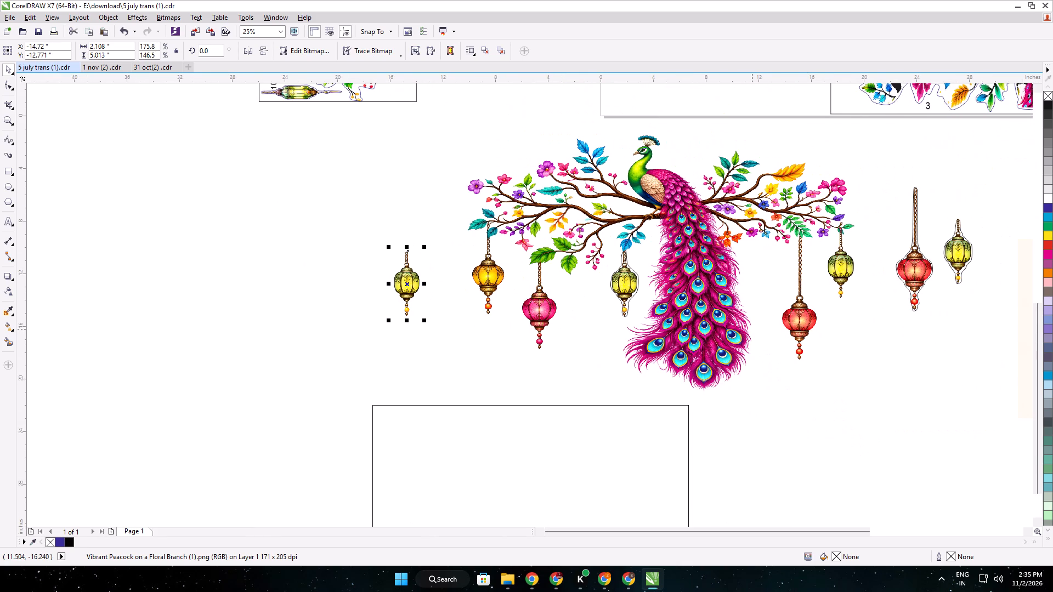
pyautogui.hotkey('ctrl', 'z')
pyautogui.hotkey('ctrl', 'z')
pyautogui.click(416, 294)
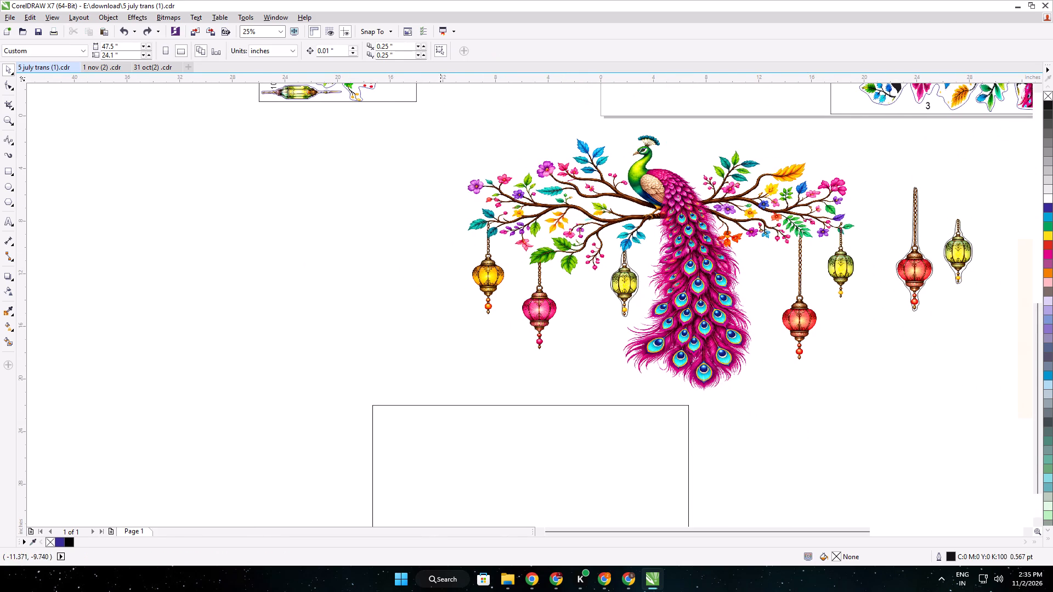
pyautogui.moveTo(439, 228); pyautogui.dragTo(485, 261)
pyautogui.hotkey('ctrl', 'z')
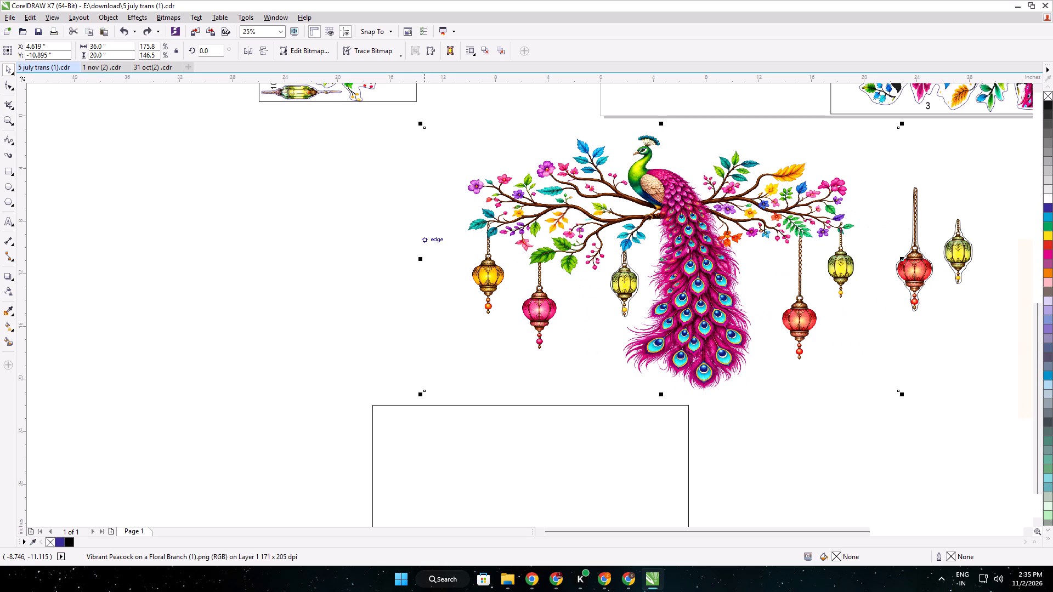
# Move the cut-out green lantern together with its outline to the left of the yellow lantern, at about X -14.6, Y -13.6 inches.
pyautogui.click(370, 231)
pyautogui.moveTo(308, 204); pyautogui.dragTo(673, 378)
pyautogui.moveTo(452, 341); pyautogui.dragTo(673, 378, button='right')
pyautogui.moveTo(624, 282); pyautogui.dragTo(390, 293)
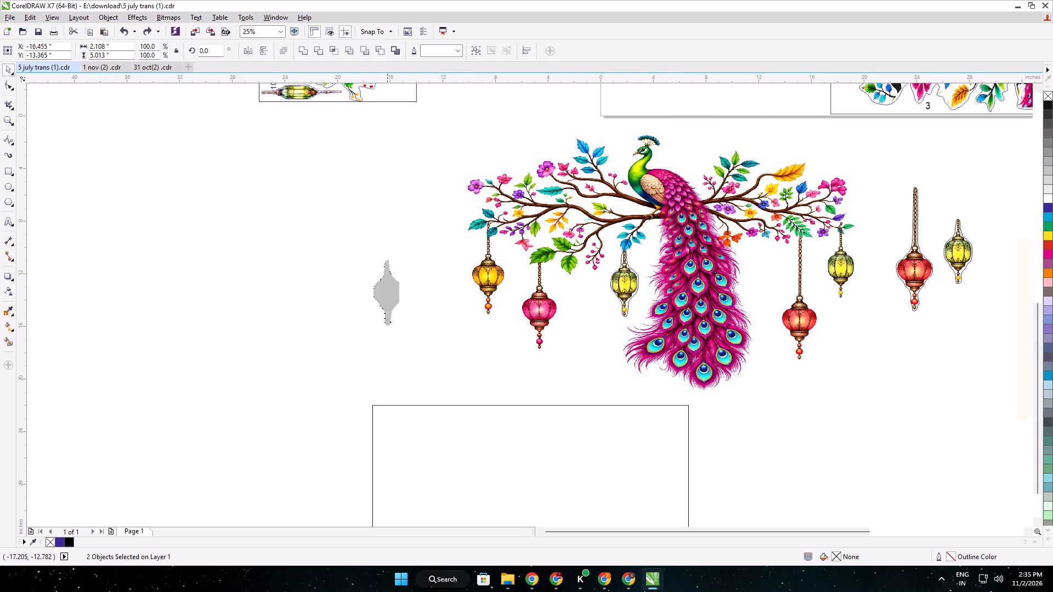
pyautogui.moveTo(390, 293); pyautogui.dragTo(408, 294)
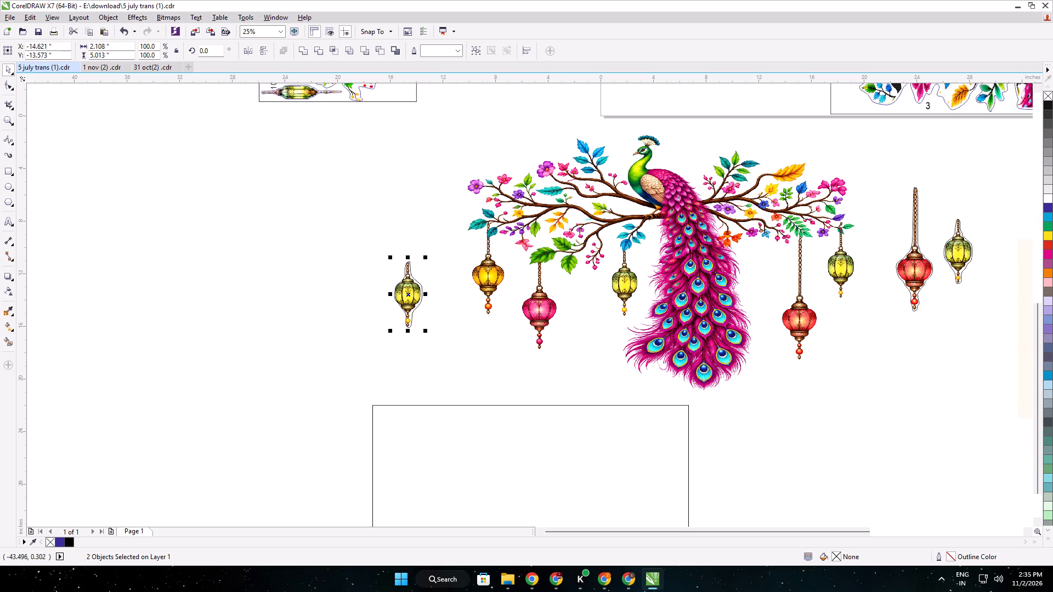
# Start a B-Spline outline around the pink lantern under the green leaves, across the chain top and down its left side to the cap.
pyautogui.click(13, 138)
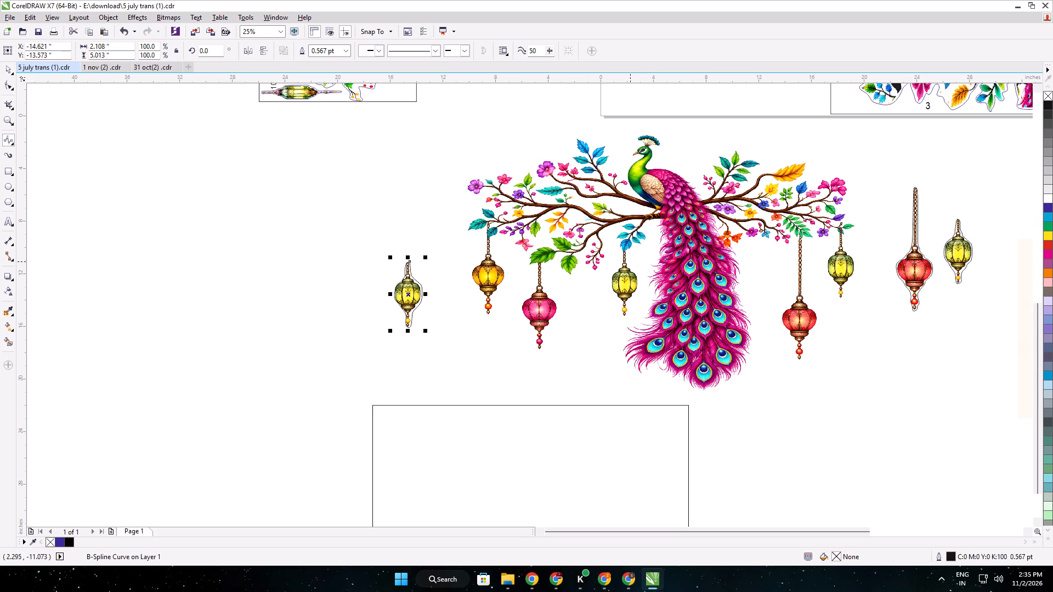
pyautogui.scroll(2, 543, 276)
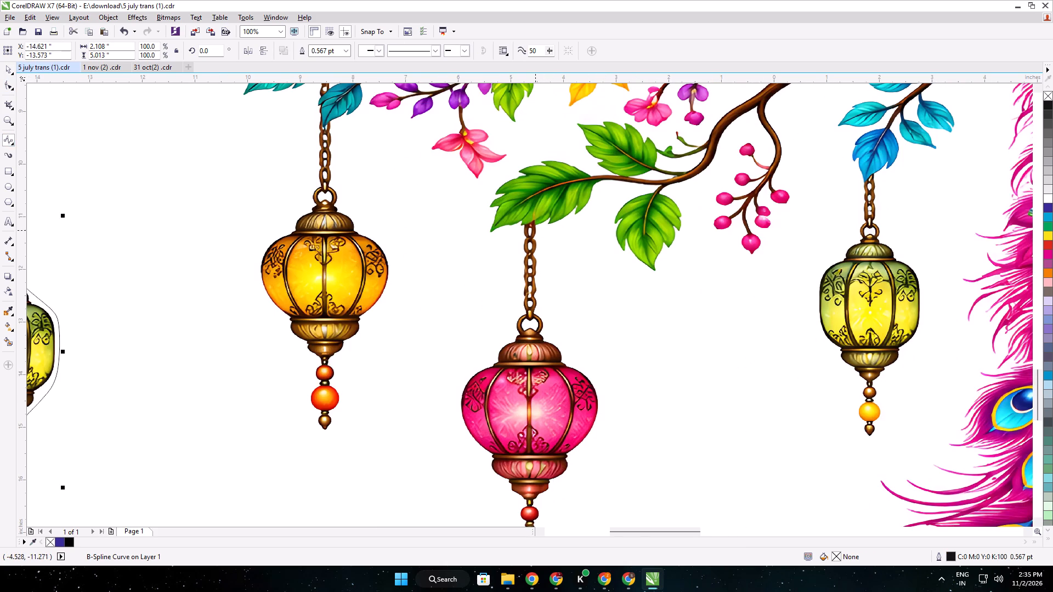
pyautogui.click(541, 226)
pyautogui.click(525, 226)
pyautogui.click(513, 230)
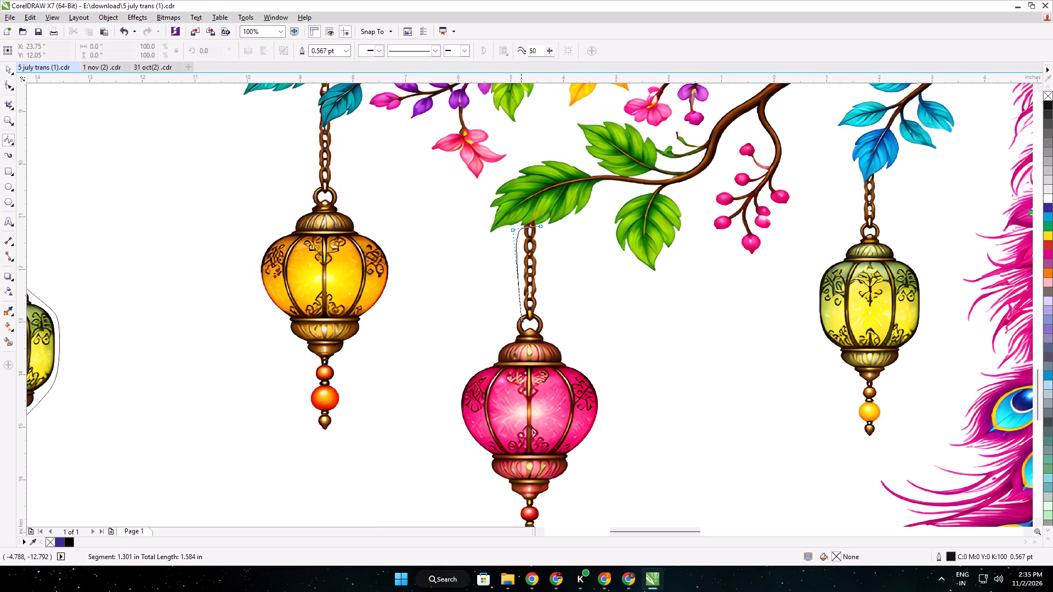
pyautogui.click(522, 310)
pyautogui.click(512, 320)
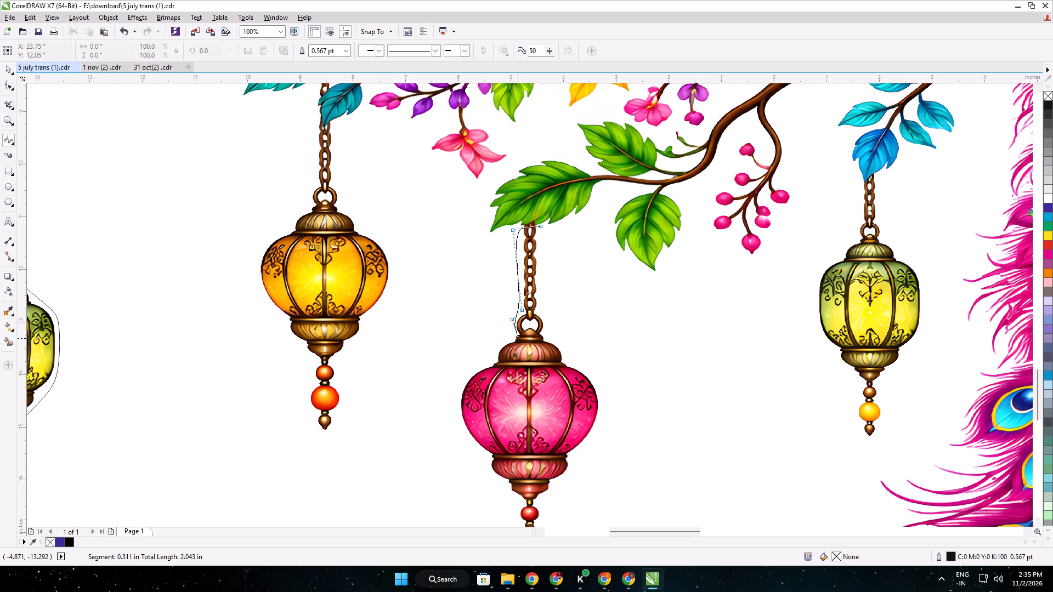
pyautogui.click(518, 338)
pyautogui.click(504, 341)
pyautogui.click(494, 347)
pyautogui.click(493, 362)
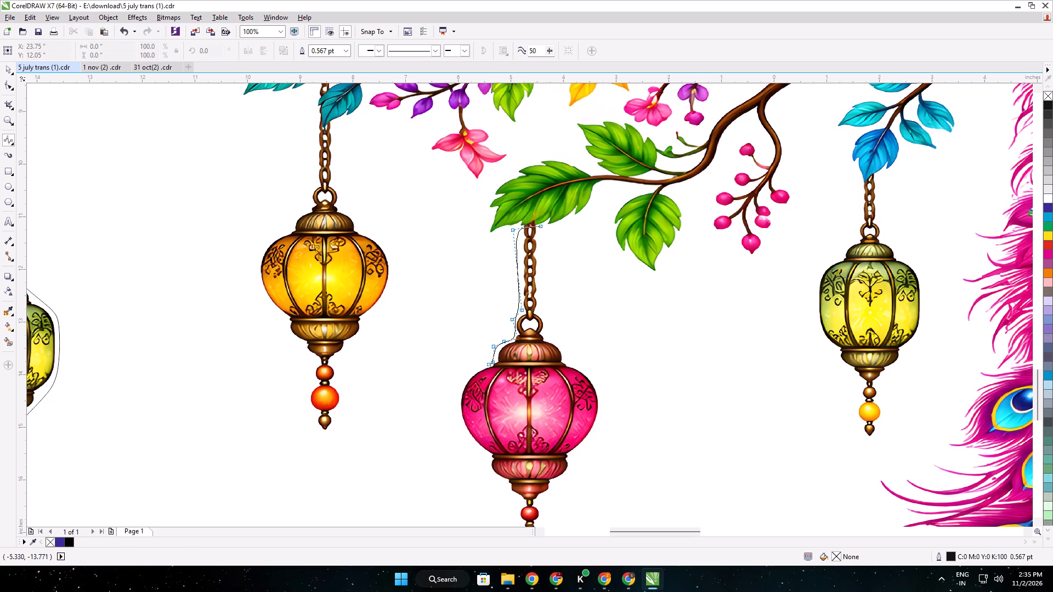
# Continue the B-Spline outline down the left side of the pink lantern's globe and under its lower base.
pyautogui.click(474, 369)
pyautogui.click(461, 378)
pyautogui.click(455, 399)
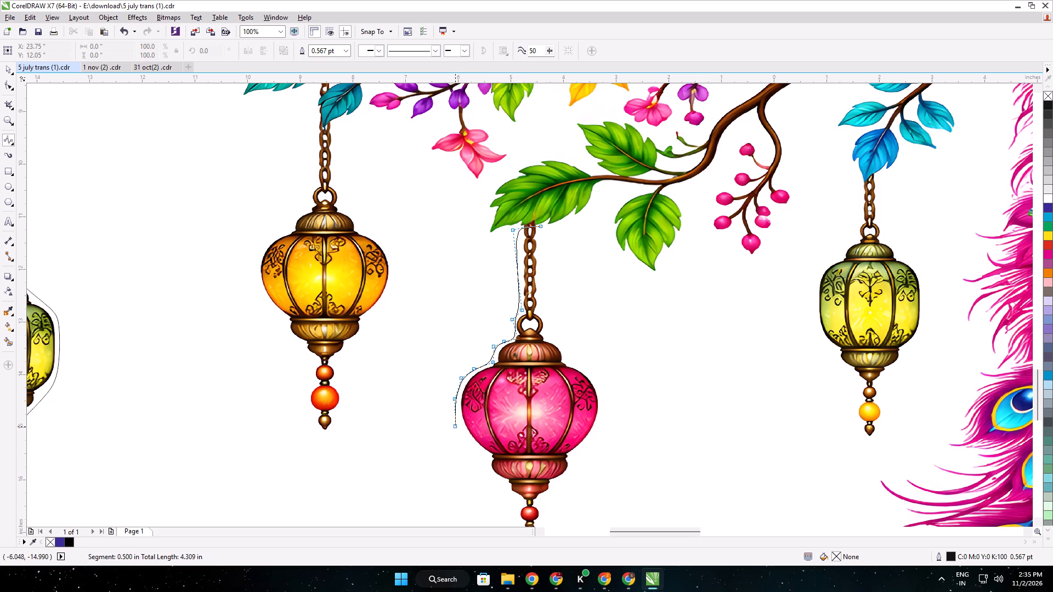
pyautogui.click(457, 427)
pyautogui.click(471, 448)
pyautogui.click(487, 460)
pyautogui.click(488, 479)
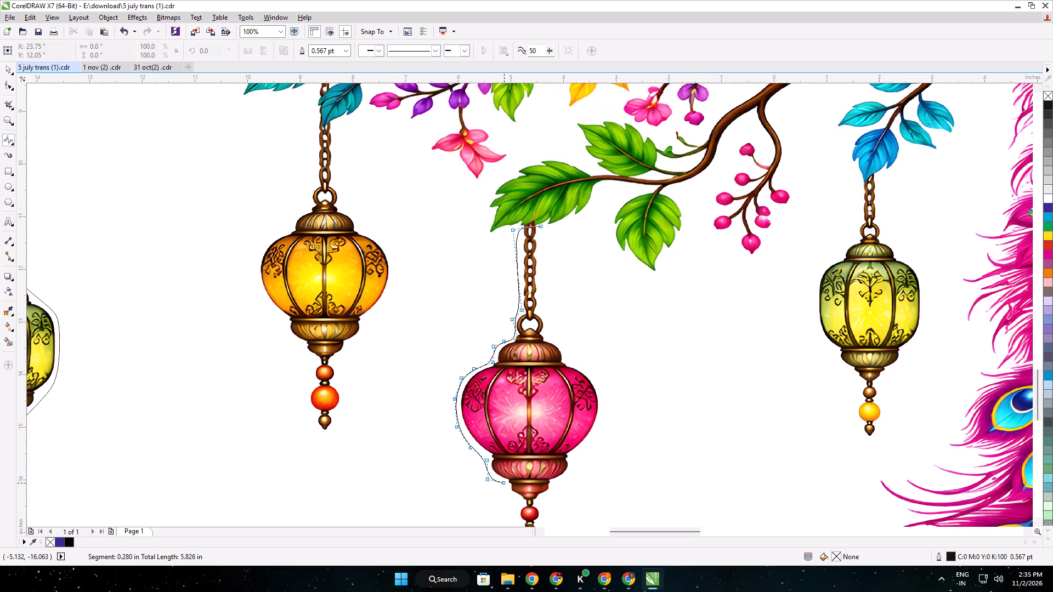
pyautogui.click(505, 483)
# Carry the outline around the pink lantern's hanging beads and bottom tip, back up to the base on the right side.
pyautogui.click(511, 508)
pyautogui.scroll(1, 512, 508)
pyautogui.moveTo(512, 508); pyautogui.dragTo(494, 383, button='middle')
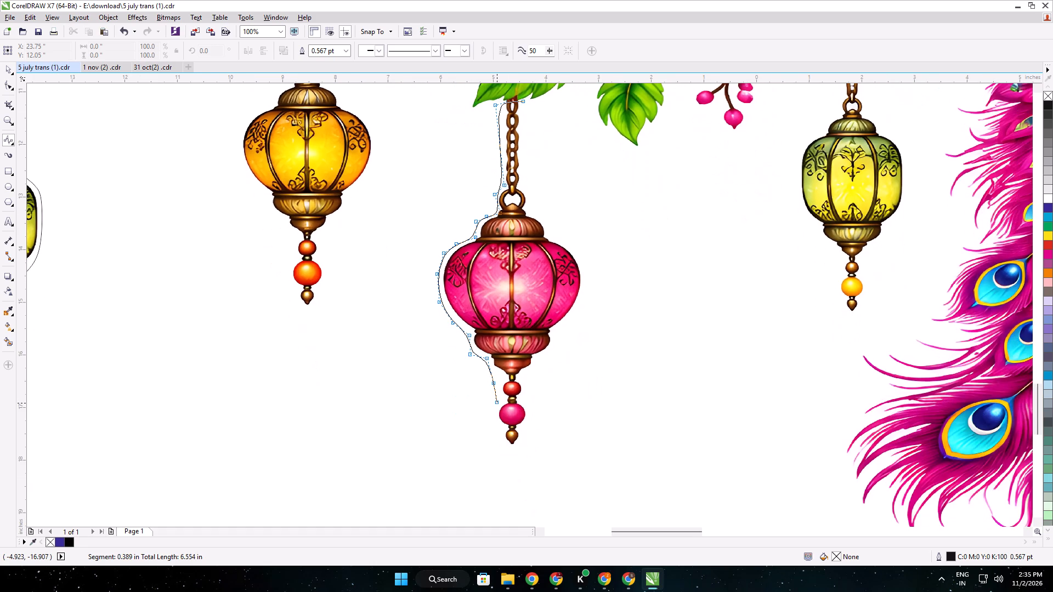
pyautogui.click(496, 405)
pyautogui.click(496, 420)
pyautogui.click(498, 437)
pyautogui.click(505, 448)
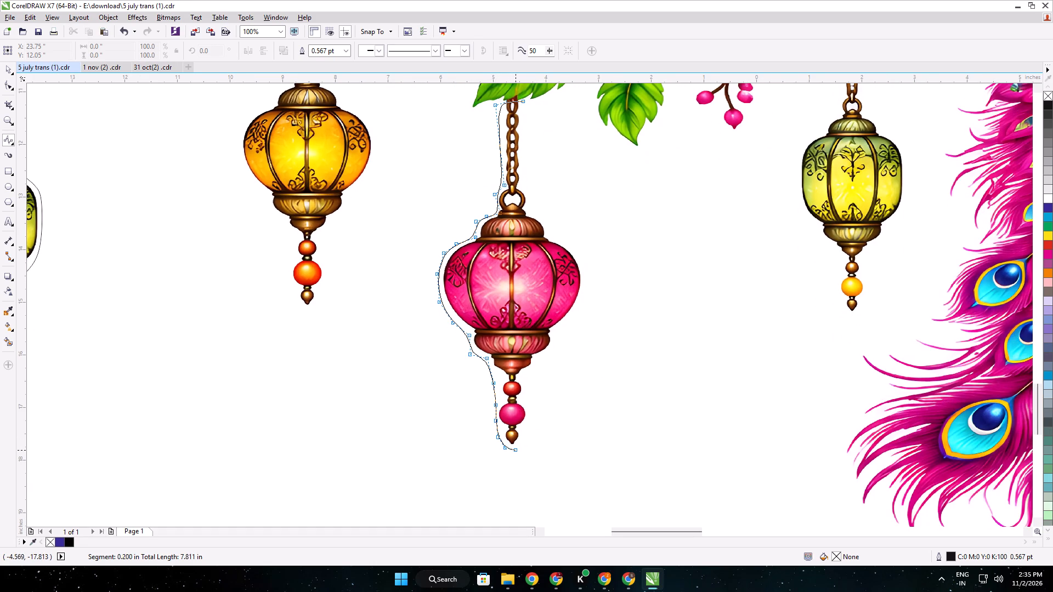
pyautogui.click(517, 450)
pyautogui.click(523, 439)
pyautogui.click(525, 429)
pyautogui.click(535, 415)
pyautogui.click(526, 400)
pyautogui.click(527, 383)
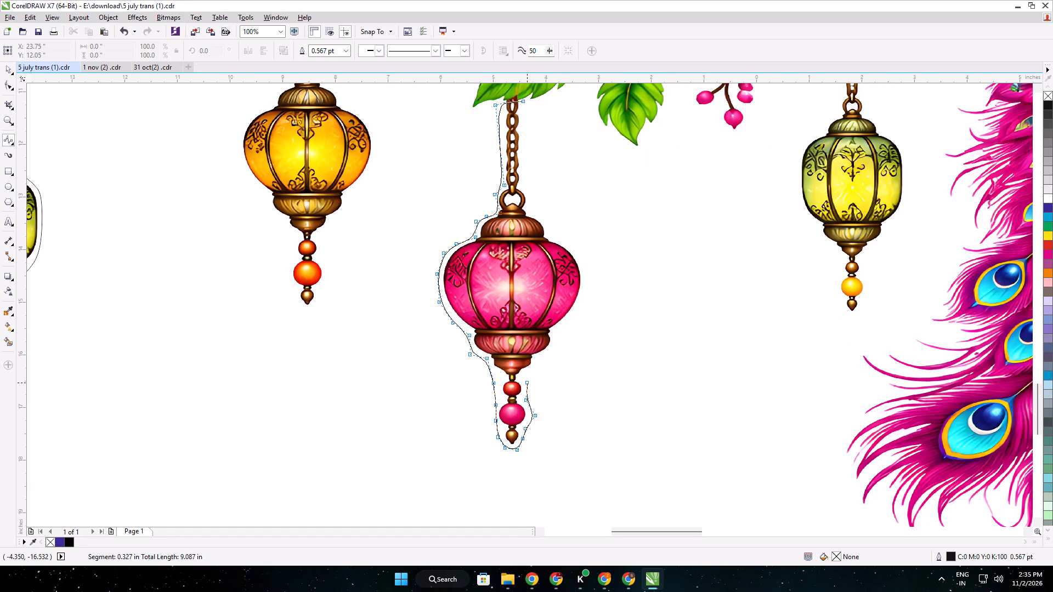
pyautogui.click(528, 372)
# Trace the pink lantern's base, globe, cap and chain on the right side and close the outline, about 2.81 by 6.59 inches.
pyautogui.click(536, 364)
pyautogui.click(541, 356)
pyautogui.click(551, 351)
pyautogui.click(561, 331)
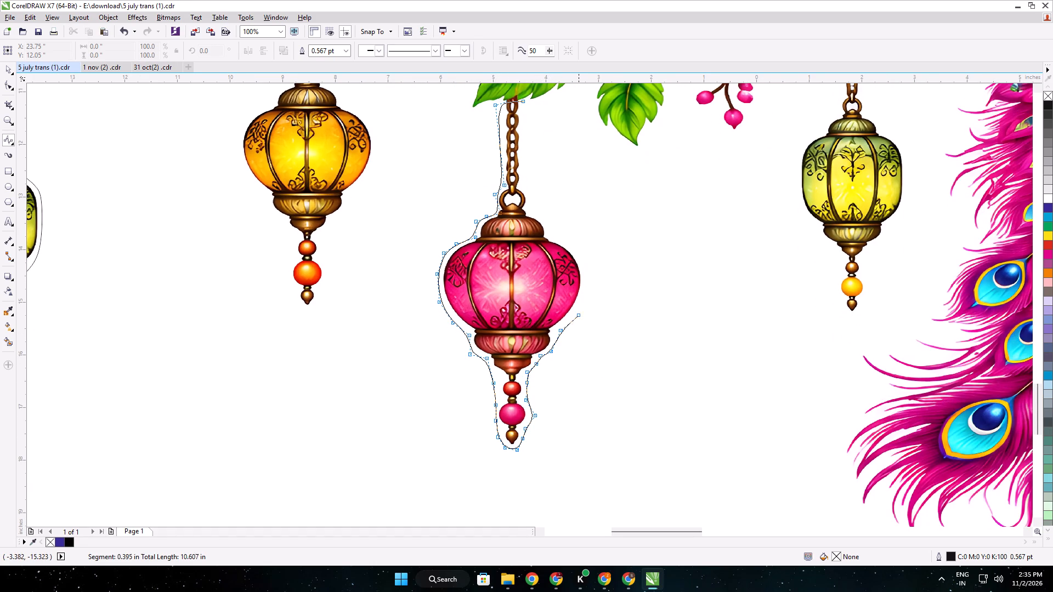
pyautogui.click(577, 311)
pyautogui.click(582, 289)
pyautogui.click(590, 270)
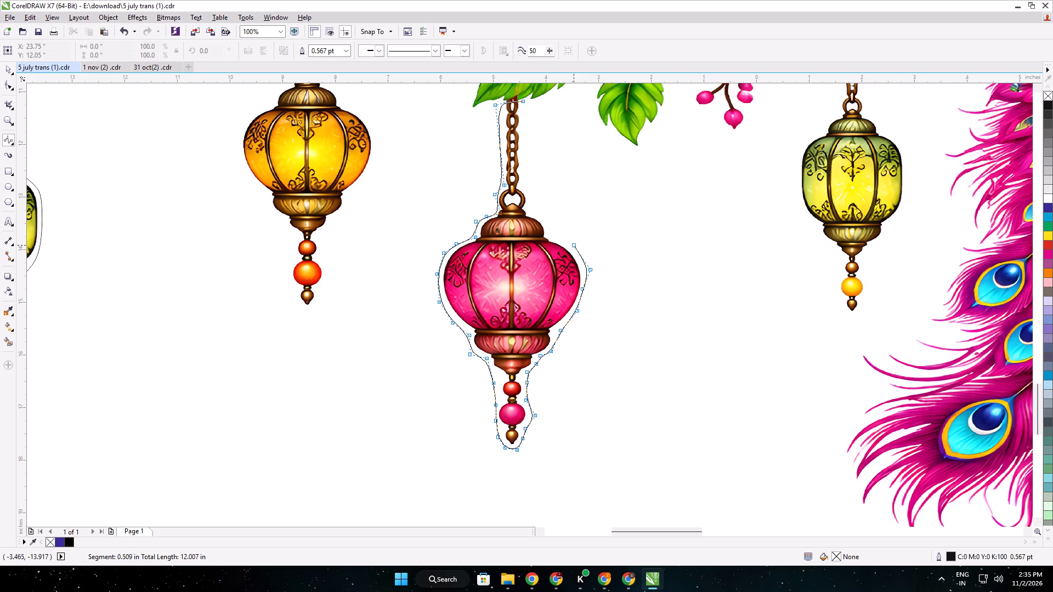
pyautogui.click(573, 246)
pyautogui.click(555, 237)
pyautogui.click(534, 213)
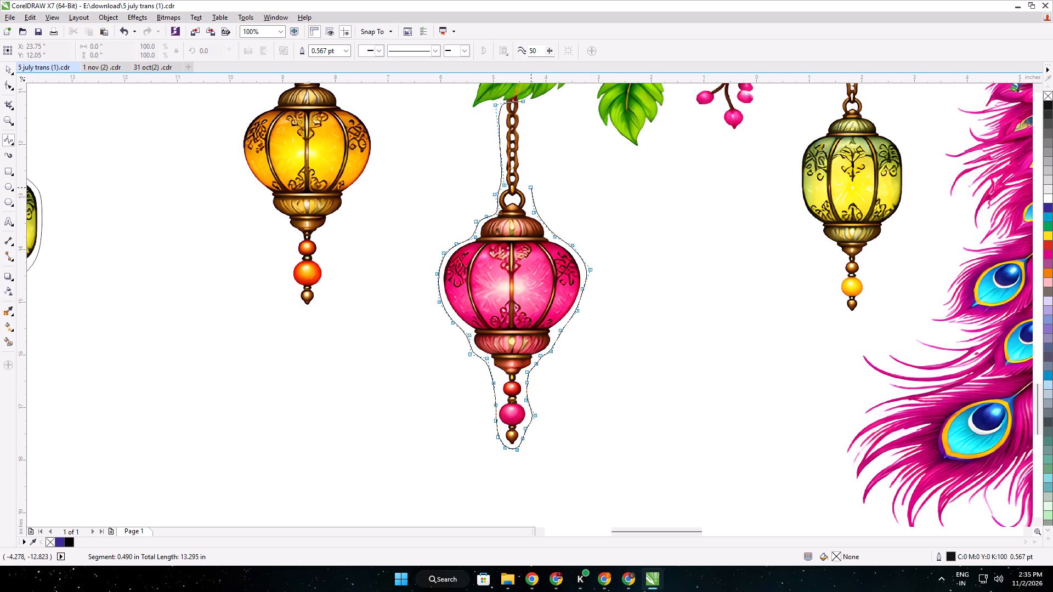
pyautogui.click(531, 187)
pyautogui.click(527, 139)
pyautogui.click(526, 118)
pyautogui.click(522, 104)
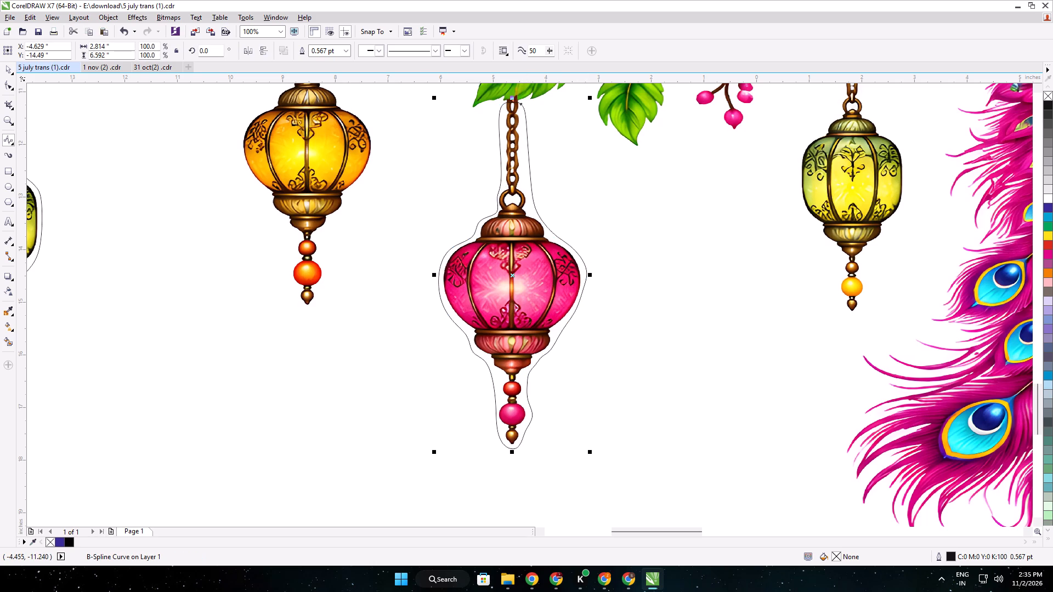
# Intersect the pink lantern outline with the peacock bitmap to cut out a separate pink lantern piece.
pyautogui.click(12, 64)
pyautogui.keyDown('shift'); pyautogui.click(299, 147); pyautogui.keyUp('shift')
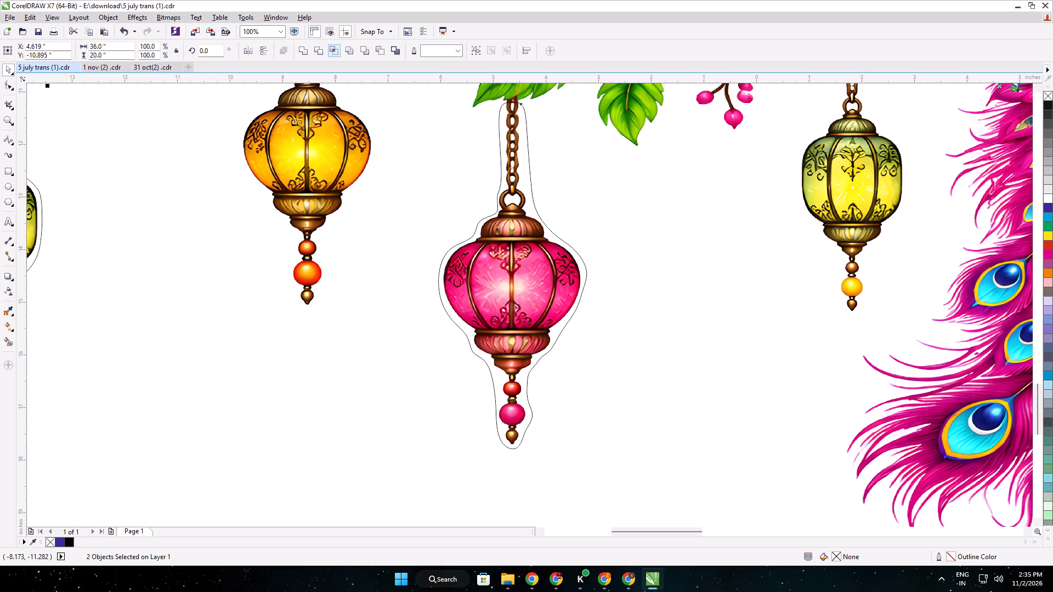
pyautogui.click(337, 54)
pyautogui.click(382, 179)
# Move the cut-out pink lantern together with its outline to the left of the green piece, about X -20.1, Y -14.0 inches.
pyautogui.scroll(-1, 474, 242)
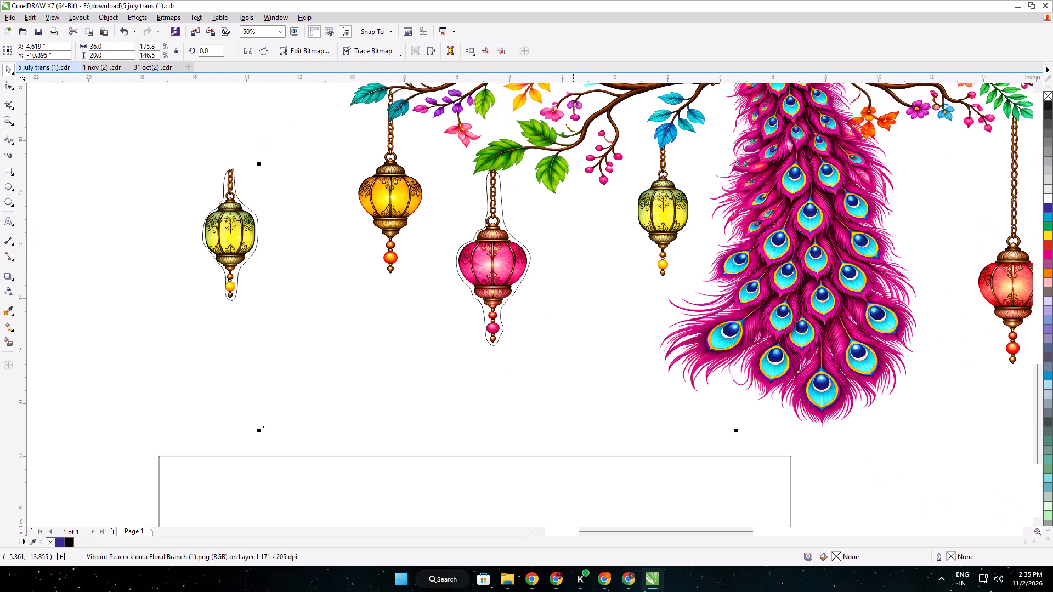
pyautogui.click(111, 278)
pyautogui.moveTo(96, 186); pyautogui.dragTo(418, 291)
pyautogui.moveTo(189, 323); pyautogui.dragTo(418, 291, button='right')
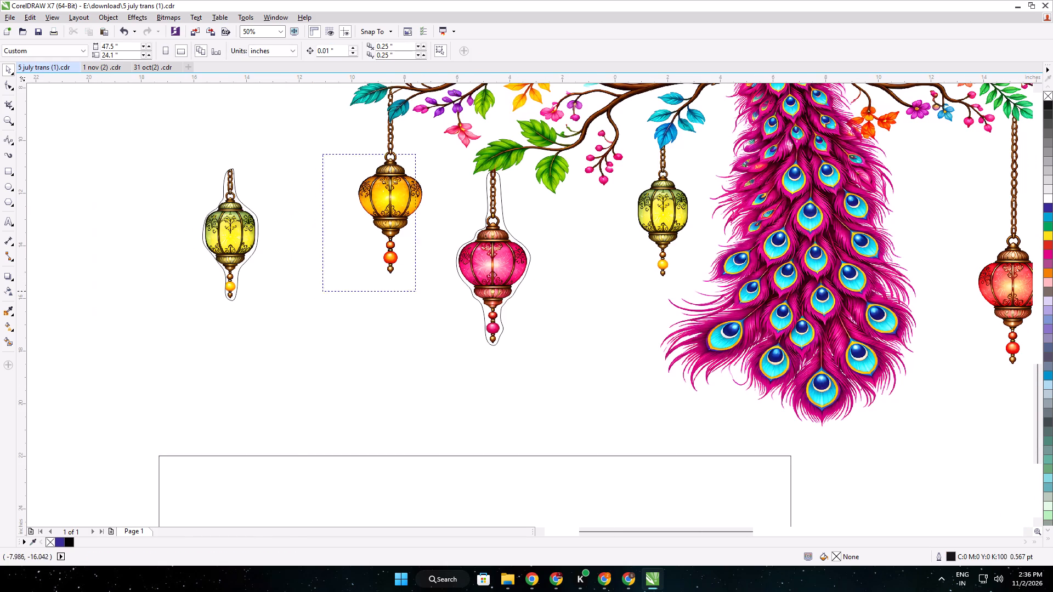
pyautogui.moveTo(418, 291); pyautogui.dragTo(539, 298, button='right')
pyautogui.moveTo(418, 291); pyautogui.dragTo(540, 367)
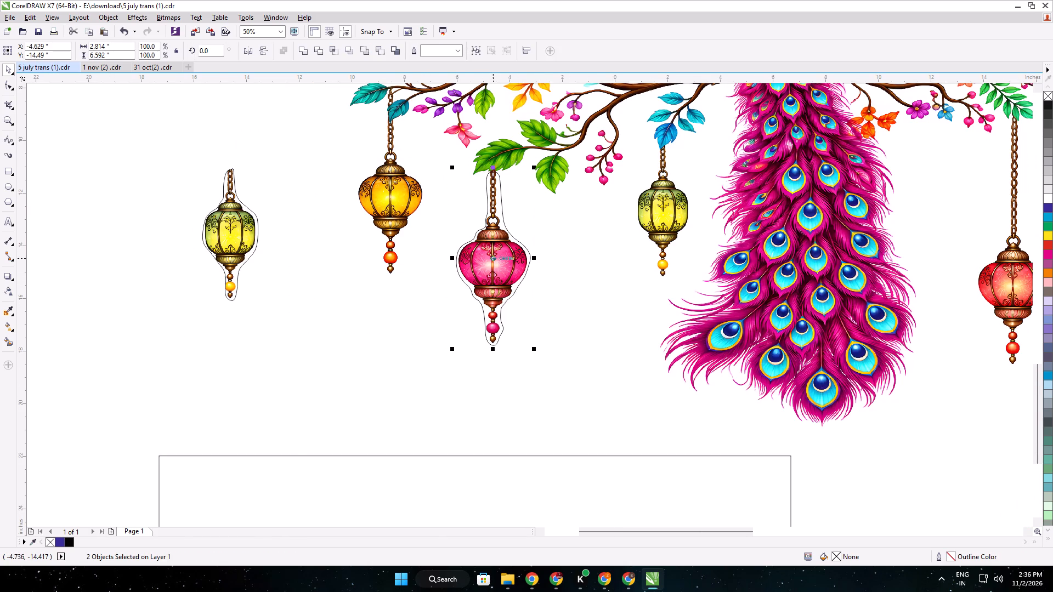
pyautogui.moveTo(491, 257); pyautogui.dragTo(89, 246)
pyautogui.click(80, 246)
# Start a B-Spline outline at the yellow lantern's chain below the teal leaves, down its left side to the lower base.
pyautogui.moveTo(317, 288); pyautogui.dragTo(471, 381, button='middle')
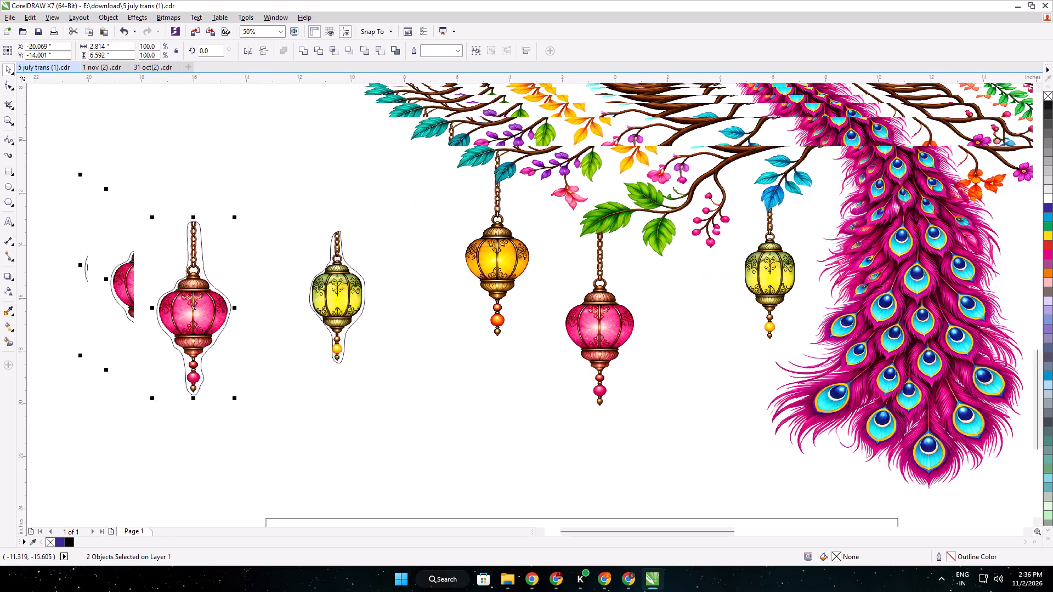
pyautogui.moveTo(471, 381); pyautogui.dragTo(553, 434, button='middle')
pyautogui.click(13, 141)
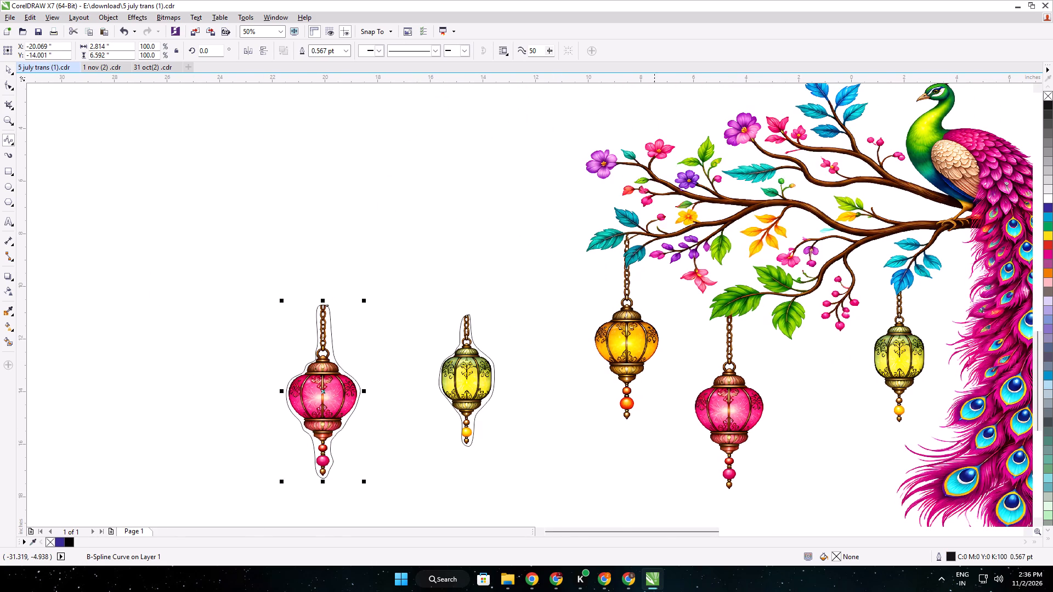
pyautogui.scroll(1, 638, 259)
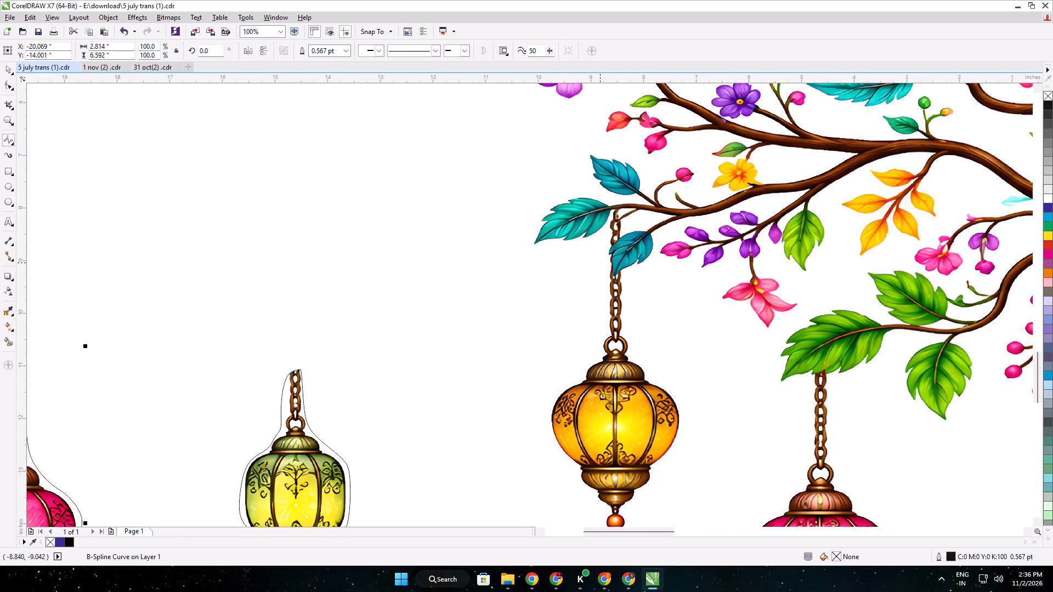
pyautogui.click(604, 260)
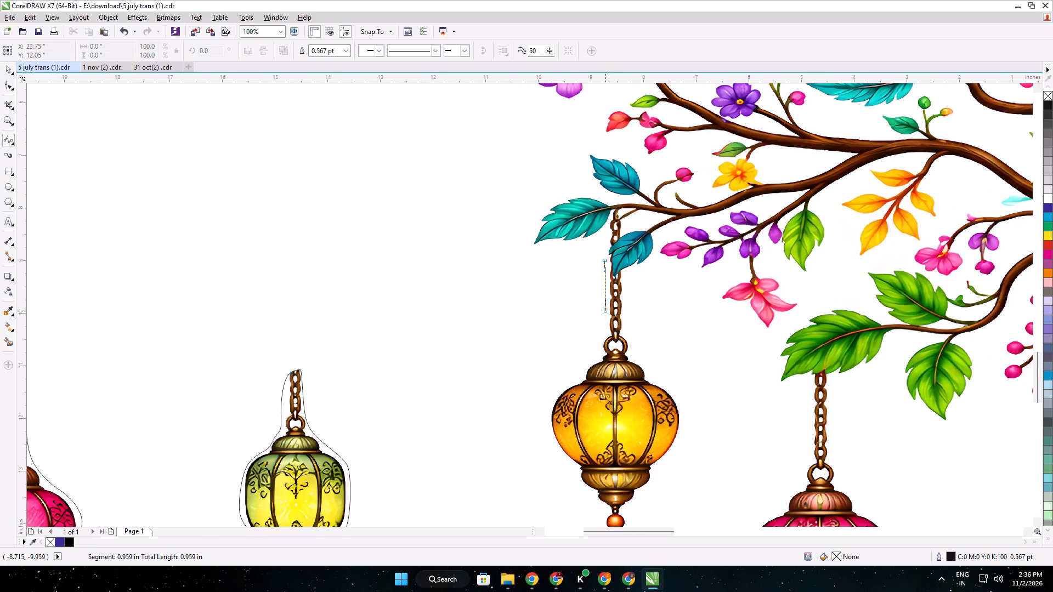
pyautogui.click(605, 311)
pyautogui.click(602, 334)
pyautogui.click(599, 354)
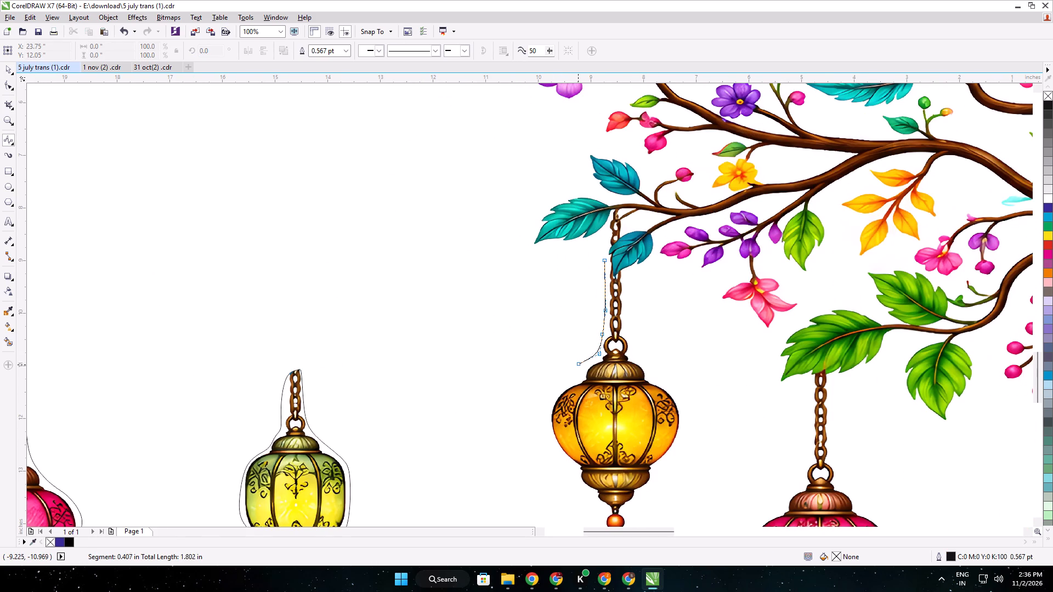
pyautogui.click(578, 370)
pyautogui.click(558, 386)
pyautogui.click(551, 402)
pyautogui.click(545, 422)
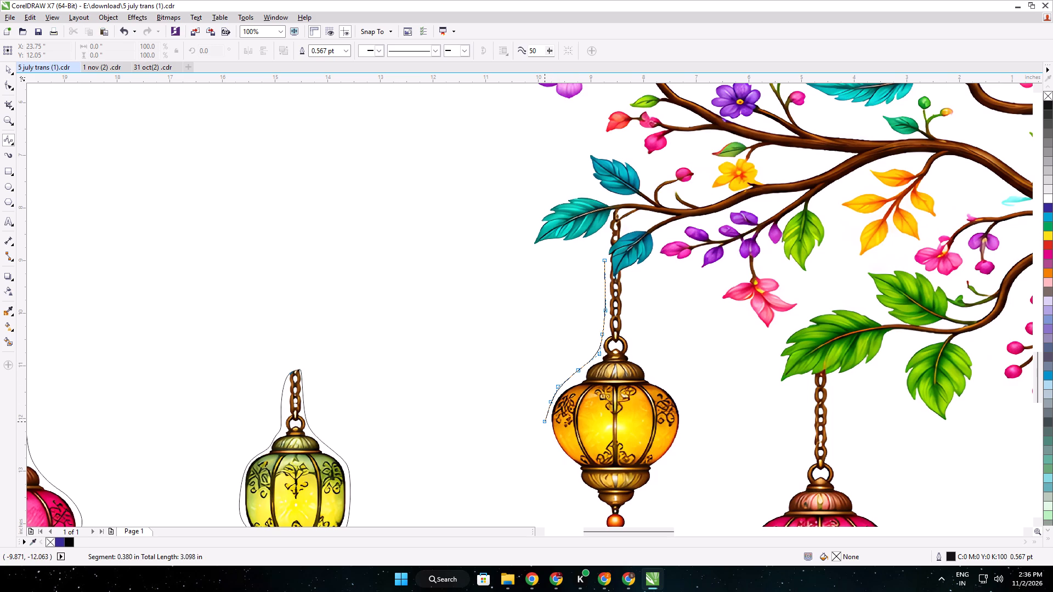
pyautogui.click(550, 449)
pyautogui.click(579, 471)
pyautogui.click(581, 495)
# Continue the outline under the yellow lantern's base, around the orange beads and bottom tip, and back up the beads' right side.
pyautogui.scroll(1, 585, 495)
pyautogui.moveTo(585, 494); pyautogui.dragTo(575, 356, button='middle')
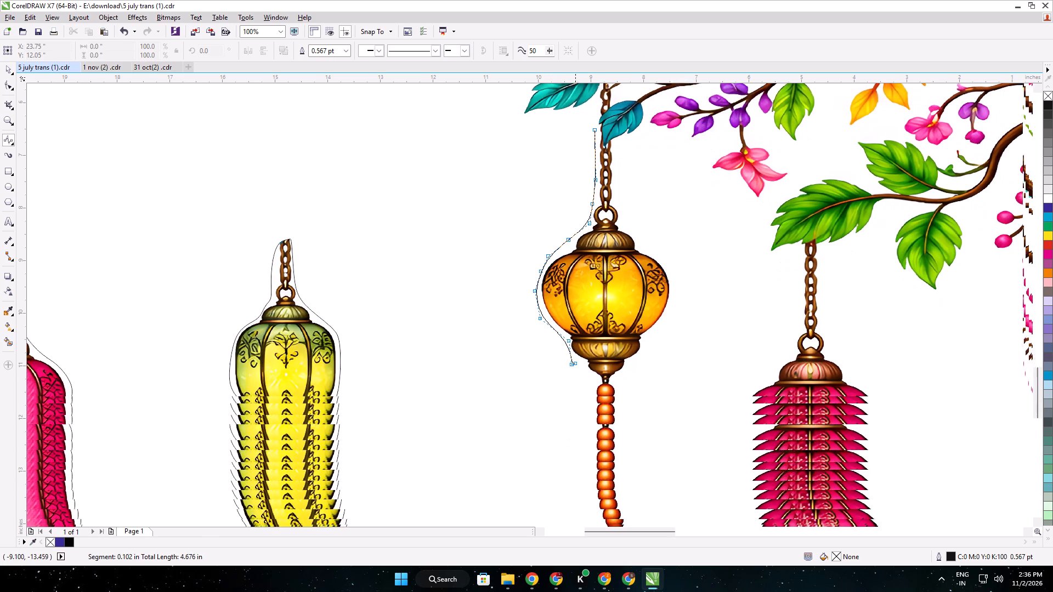
pyautogui.moveTo(575, 356); pyautogui.dragTo(575, 344, button='middle')
pyautogui.click(584, 349)
pyautogui.click(595, 358)
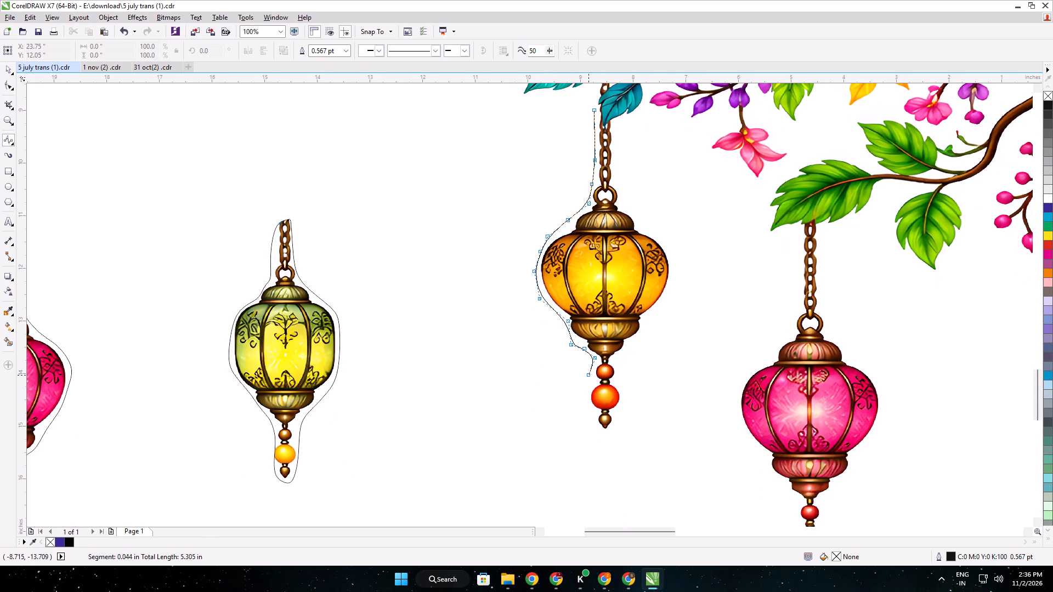
pyautogui.click(590, 383)
pyautogui.click(585, 399)
pyautogui.click(590, 418)
pyautogui.click(597, 432)
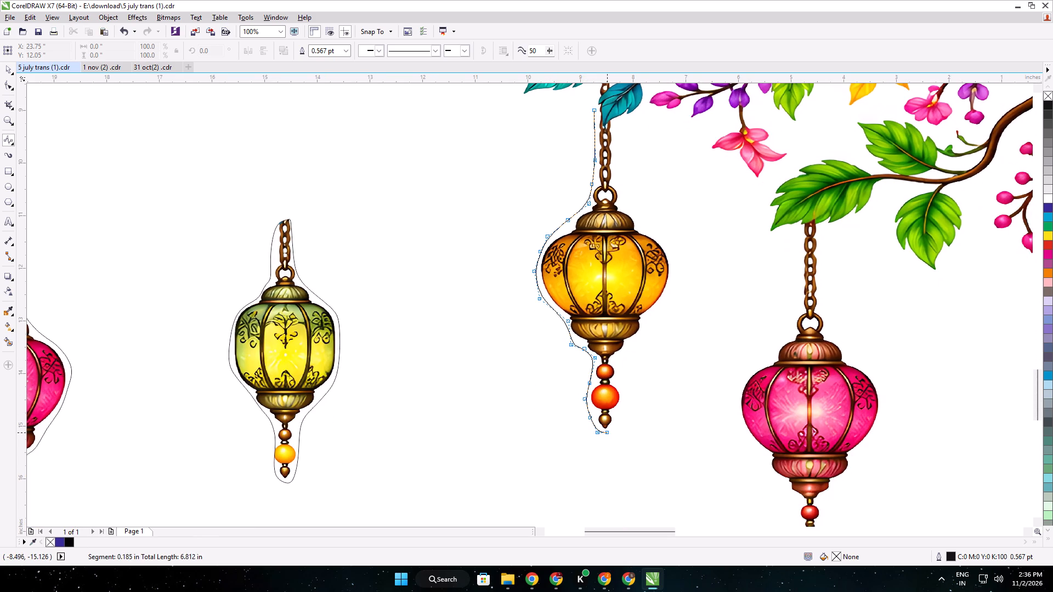
pyautogui.click(608, 432)
pyautogui.click(615, 420)
pyautogui.click(630, 405)
pyautogui.click(626, 385)
pyautogui.click(616, 380)
pyautogui.click(619, 365)
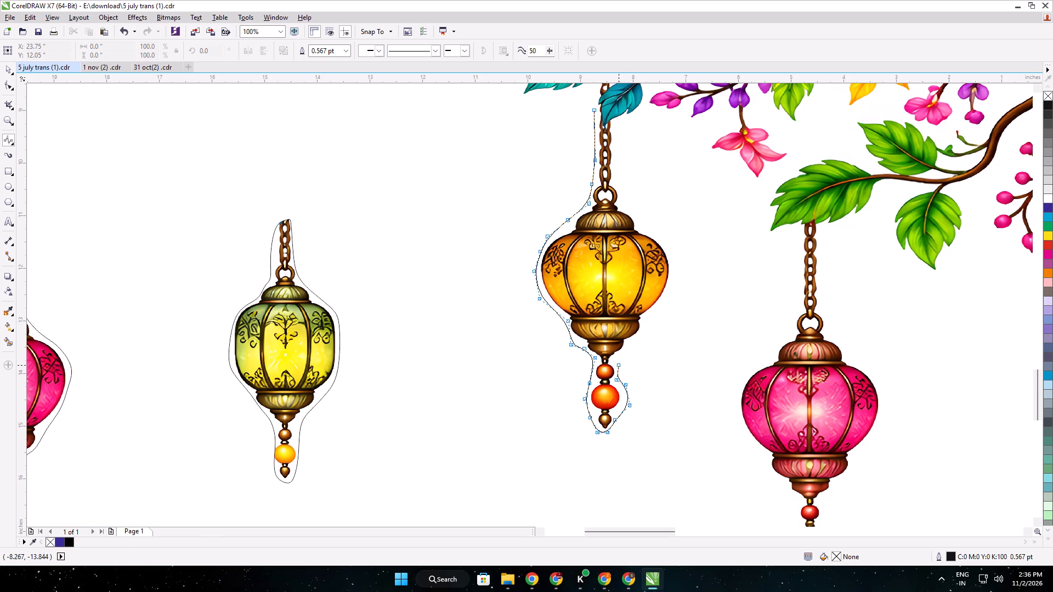
pyautogui.click(619, 355)
# Trace the yellow lantern's right side up to the chain and close the outline across it, about 2.64 by 5.91 inches.
pyautogui.click(637, 342)
pyautogui.click(650, 319)
pyautogui.click(662, 300)
pyautogui.click(672, 287)
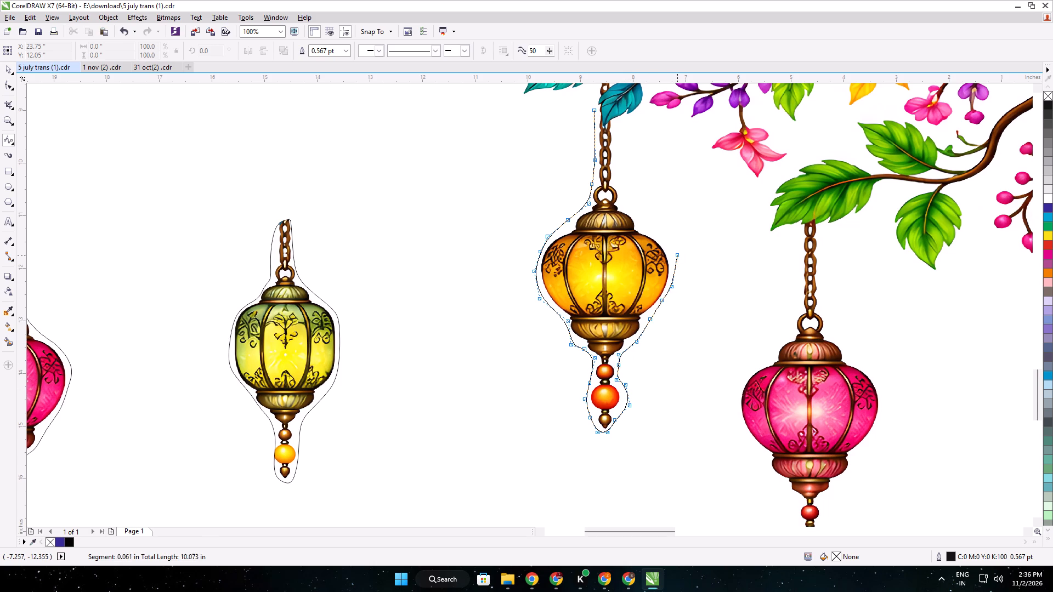
pyautogui.click(677, 254)
pyautogui.click(670, 241)
pyautogui.click(650, 228)
pyautogui.click(637, 226)
pyautogui.click(637, 213)
pyautogui.click(621, 205)
pyautogui.click(617, 187)
pyautogui.click(614, 177)
pyautogui.click(618, 151)
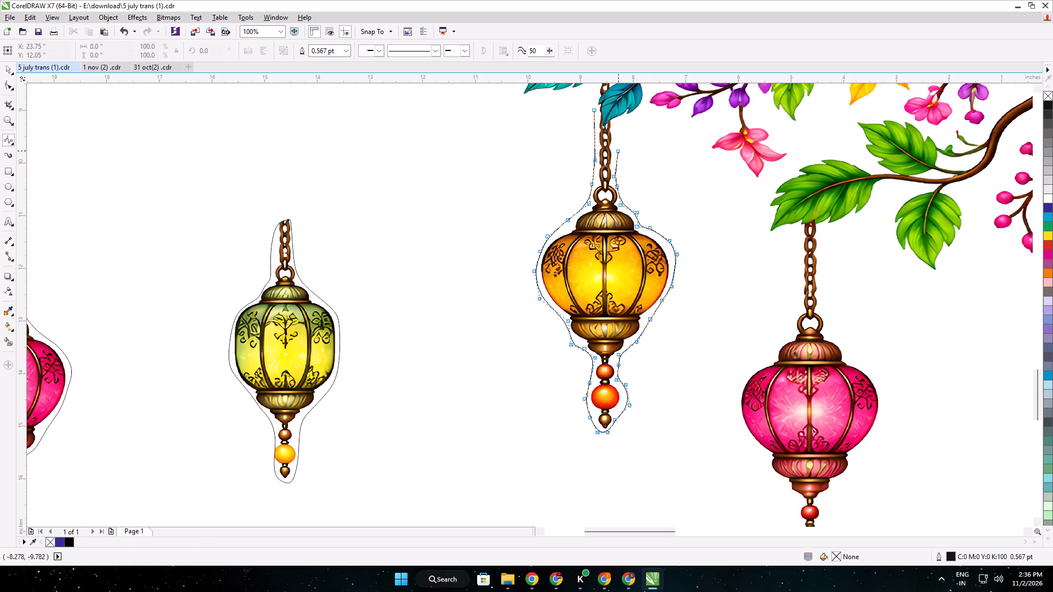
pyautogui.click(618, 135)
pyautogui.click(621, 121)
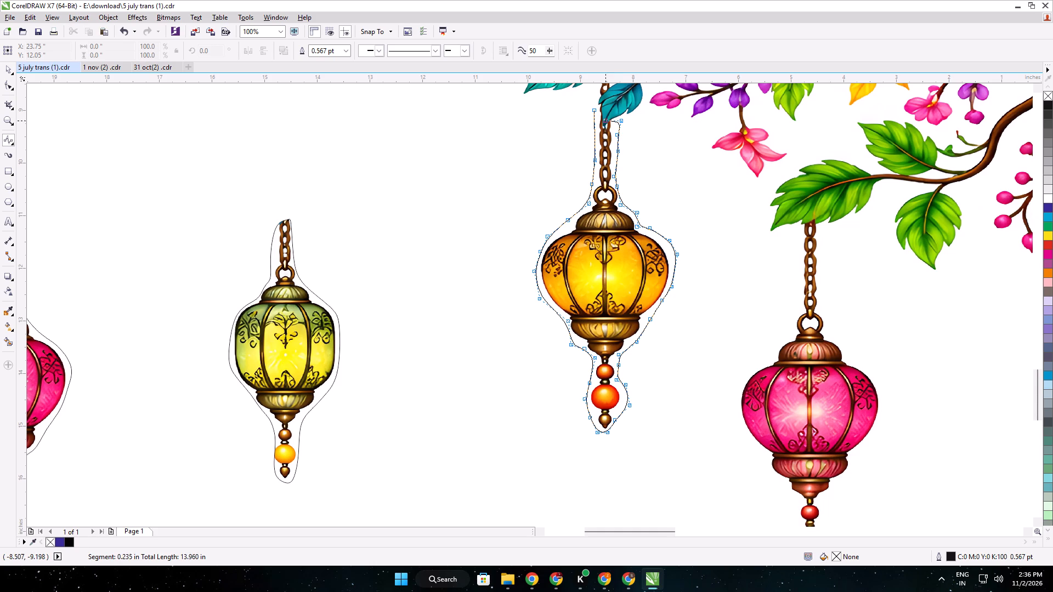
pyautogui.click(602, 133)
pyautogui.click(593, 111)
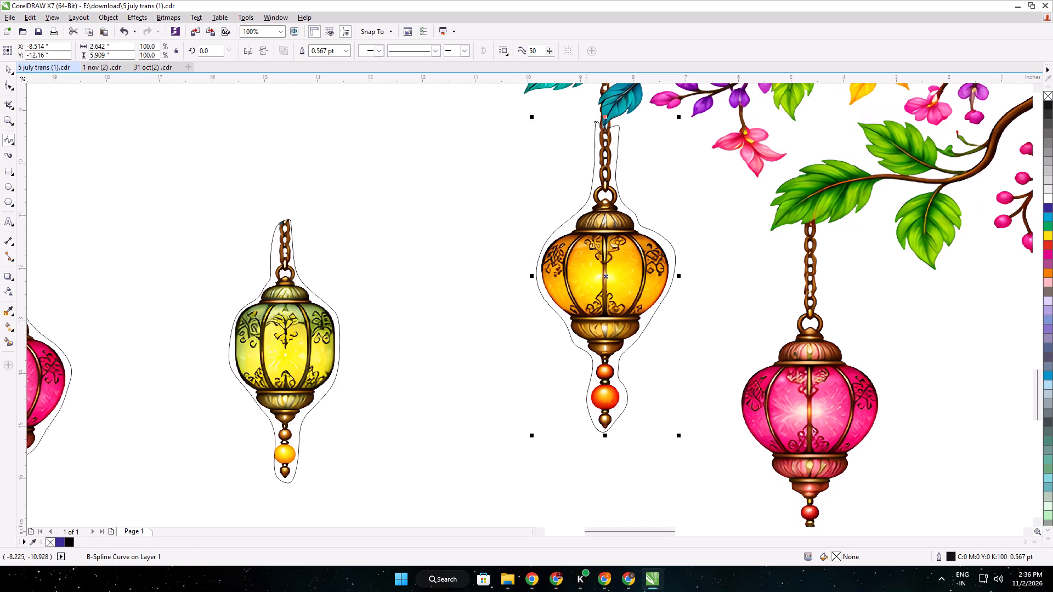
# Intersect the yellow lantern outline with the peacock bitmap to cut out a separate yellow lantern piece.
pyautogui.click(8, 70)
pyautogui.keyDown('shift'); pyautogui.click(741, 97); pyautogui.keyUp('shift')
pyautogui.click(338, 53)
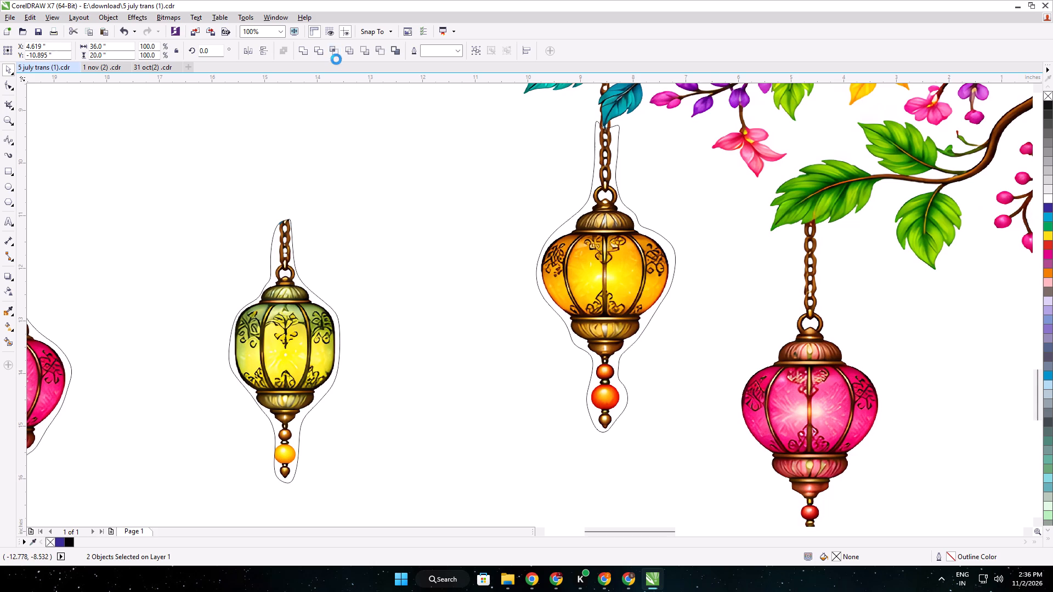
pyautogui.click(199, 111)
# Move the cut-out yellow lantern together with its outline to the left of the pink lantern piece.
pyautogui.moveTo(92, 110); pyautogui.dragTo(662, 400)
pyautogui.moveTo(308, 401); pyautogui.dragTo(662, 400, button='right')
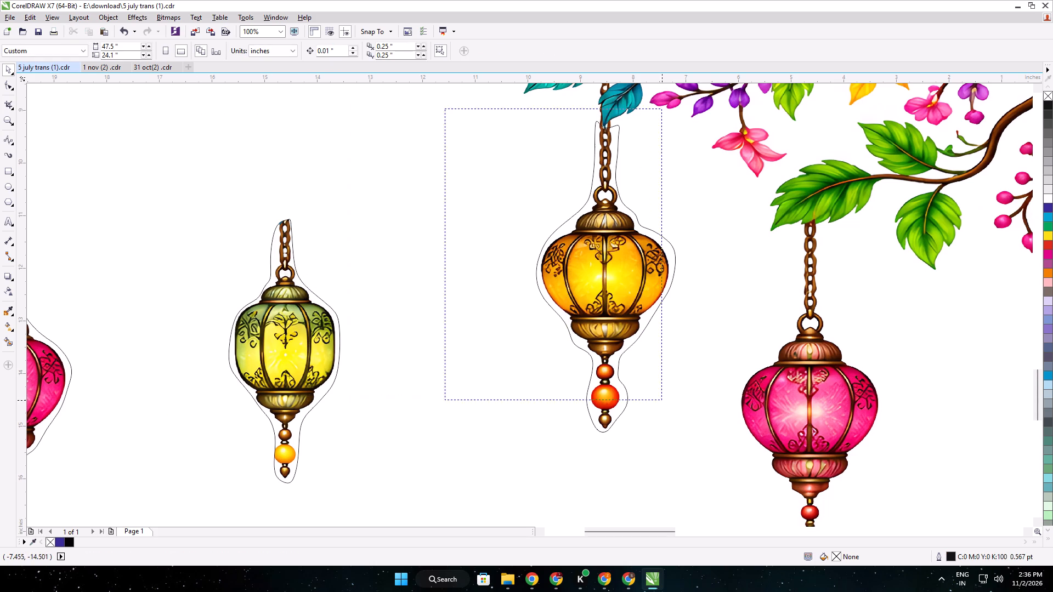
pyautogui.moveTo(662, 400); pyautogui.dragTo(669, 405, button='right')
pyautogui.moveTo(662, 400); pyautogui.dragTo(699, 475)
pyautogui.scroll(-1, 649, 392)
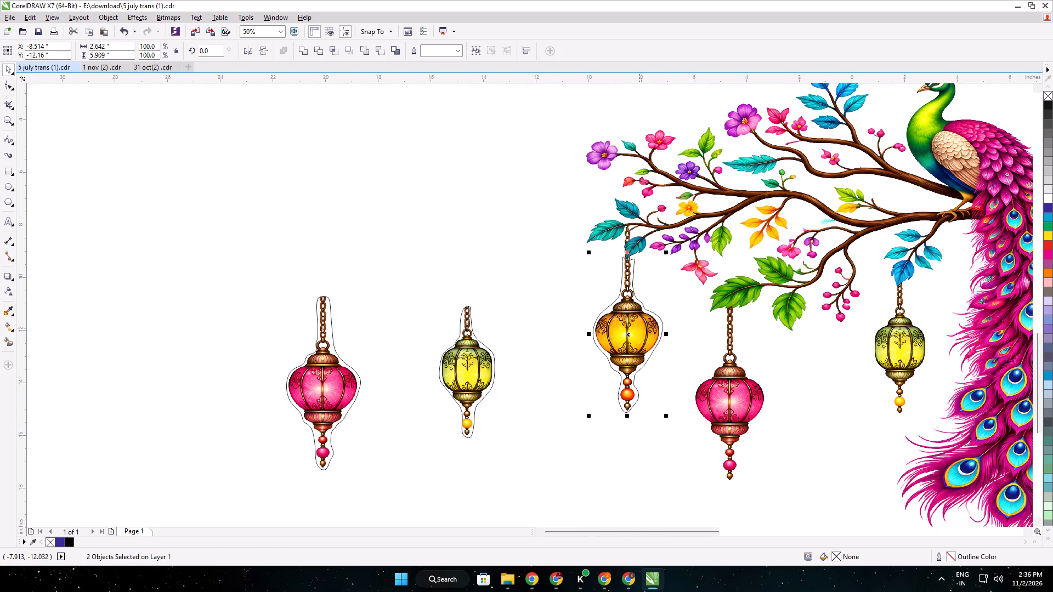
pyautogui.moveTo(638, 326); pyautogui.dragTo(160, 350)
pyautogui.click(366, 243)
pyautogui.scroll(-1, 480, 238)
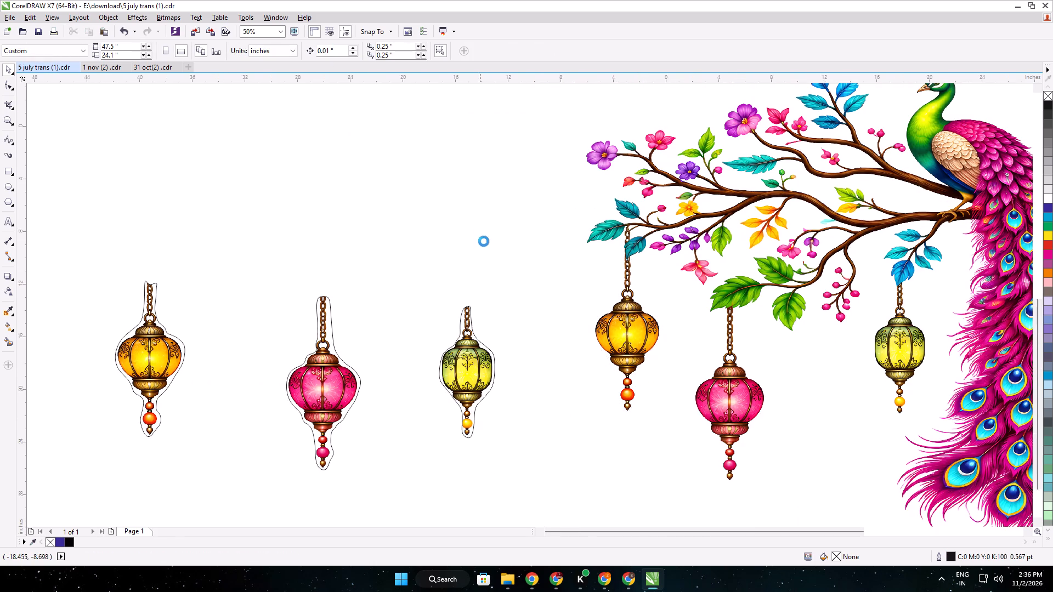
# Examine the remaining peacock design alongside the cut-out lanterns and the earlier numbered sticker layouts.
pyautogui.scroll(-1, 484, 241)
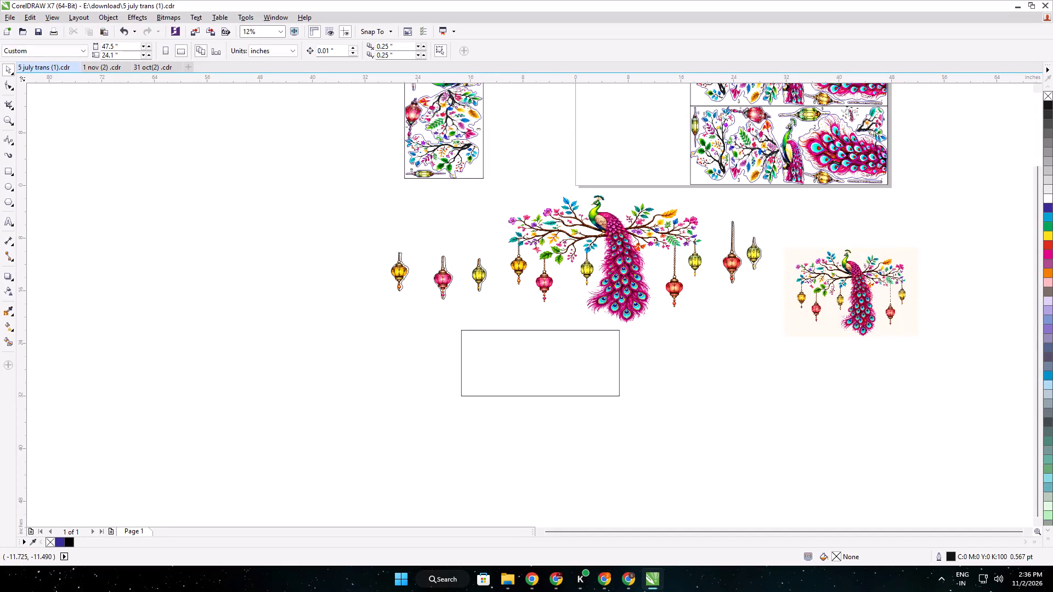
pyautogui.scroll(1, 744, 235)
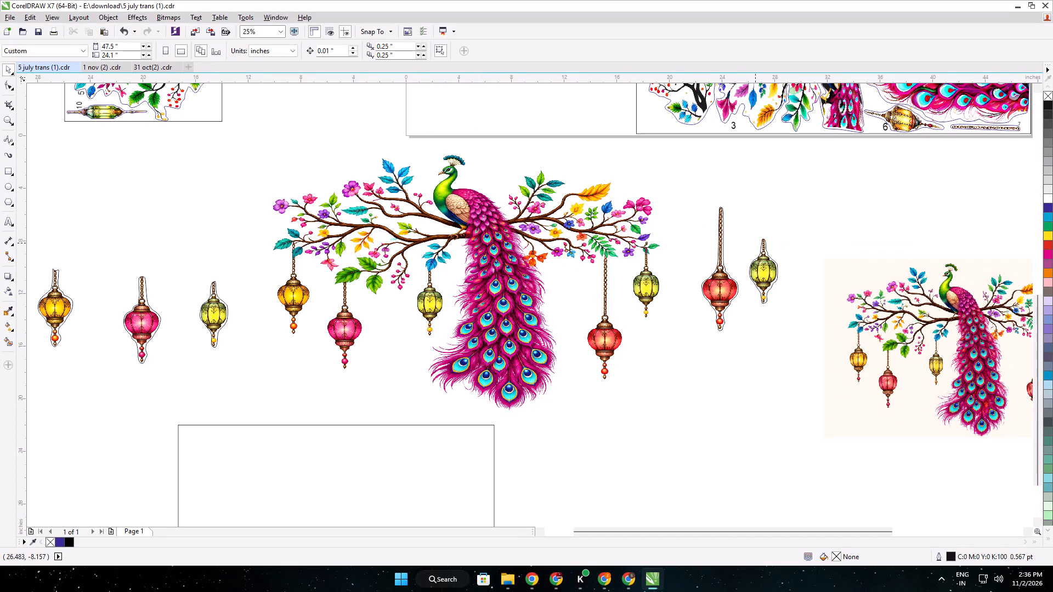
pyautogui.scroll(-1, 756, 244)
pyautogui.moveTo(826, 177); pyautogui.dragTo(840, 244, button='middle')
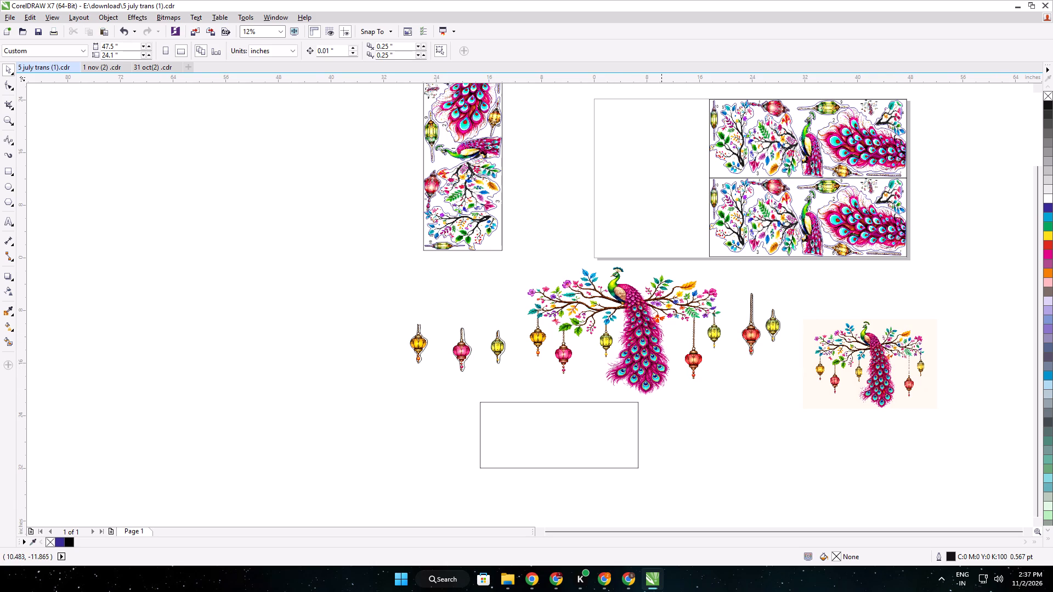
pyautogui.scroll(3, 656, 321)
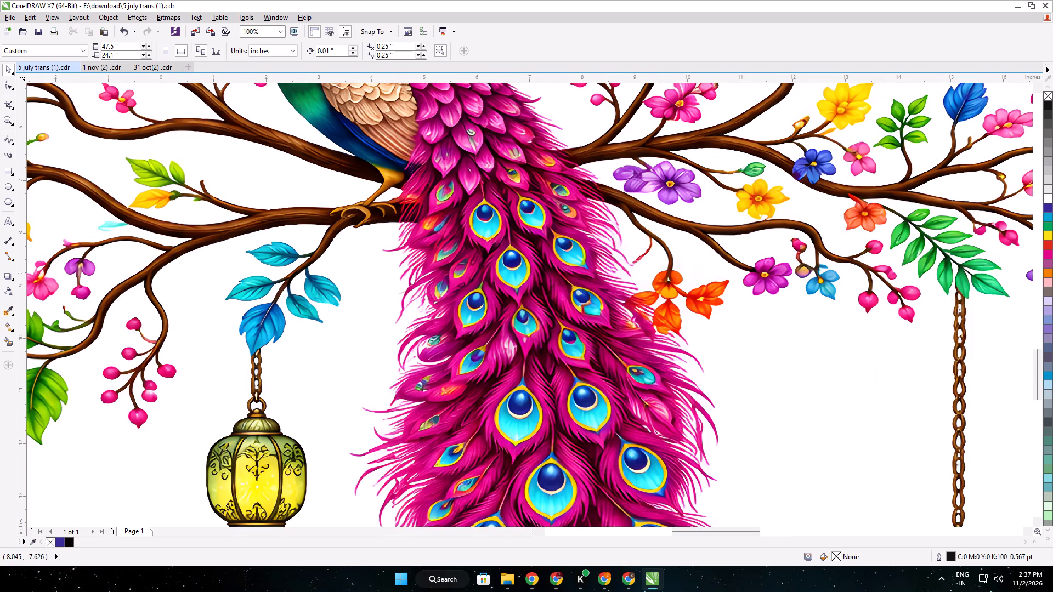
pyautogui.scroll(-1, 644, 323)
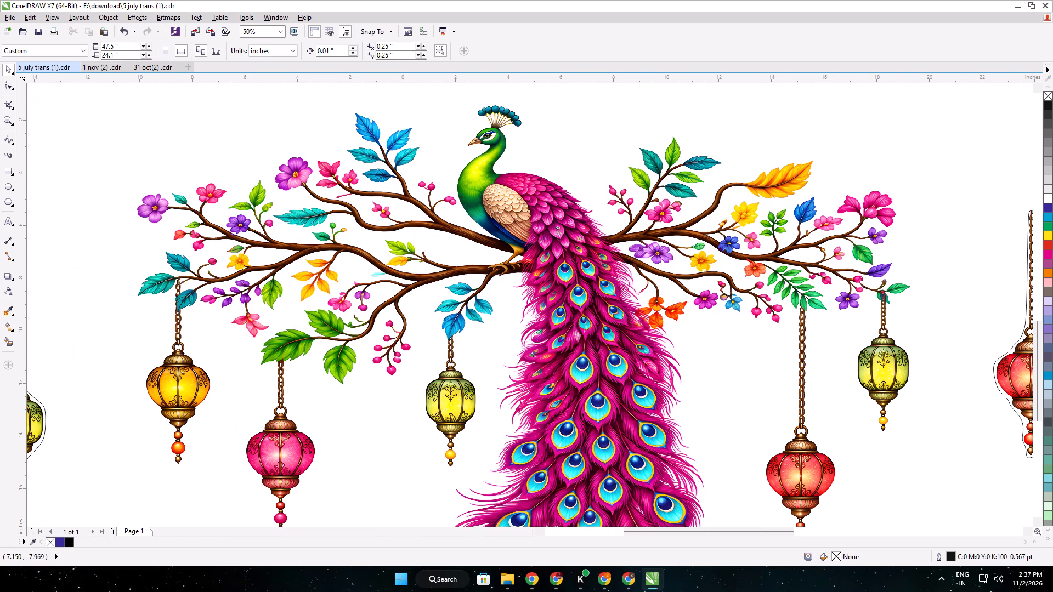
pyautogui.scroll(-1, 659, 328)
pyautogui.moveTo(755, 245); pyautogui.dragTo(671, 344, button='middle')
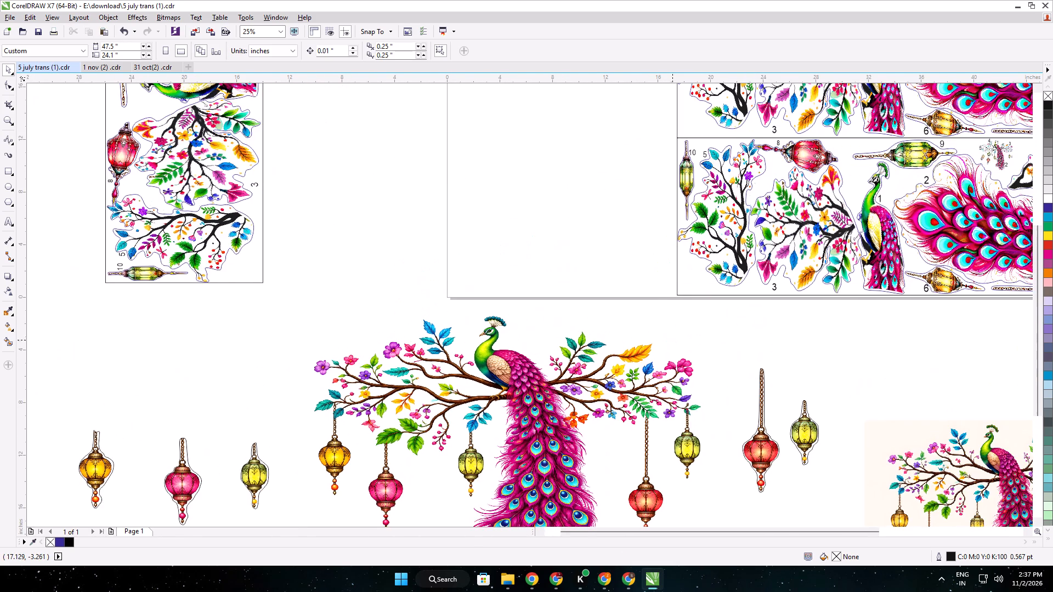
pyautogui.moveTo(673, 339); pyautogui.dragTo(673, 223, button='middle')
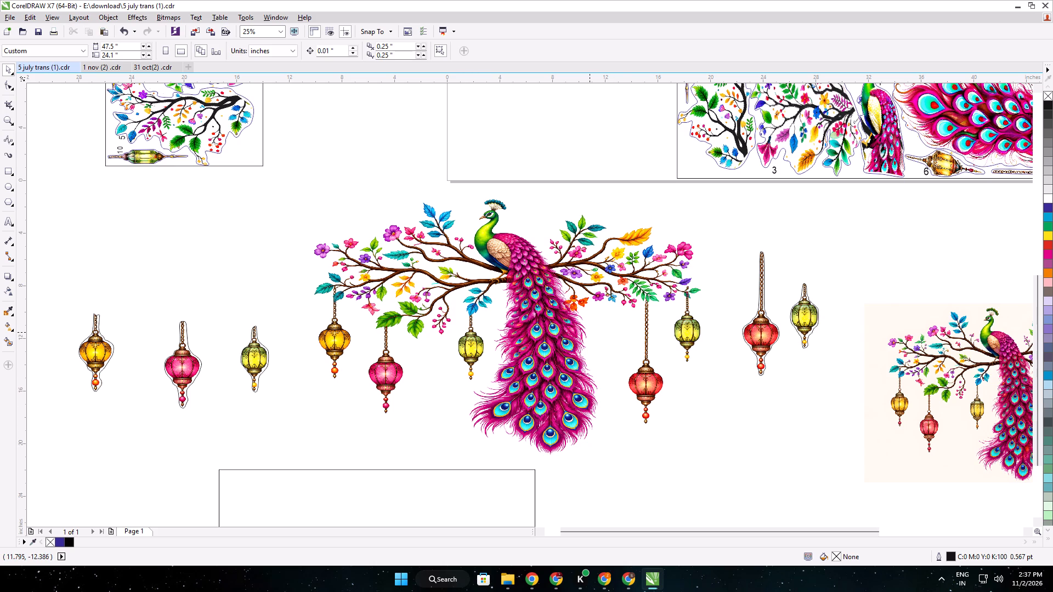
pyautogui.moveTo(569, 321); pyautogui.dragTo(596, 374, button='middle')
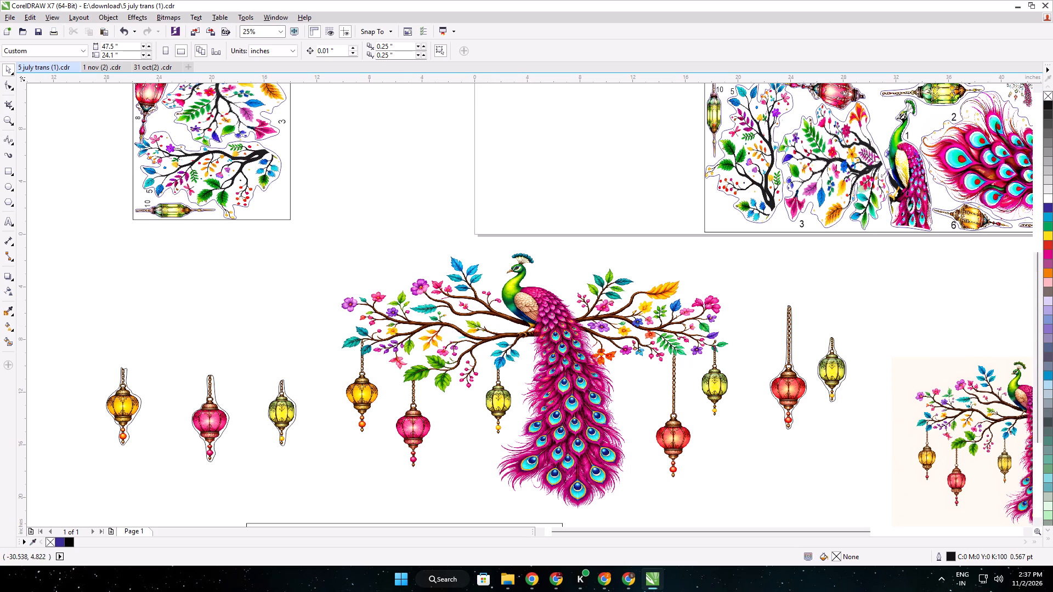
# Start a B-spline outline across the peacock's tail just below the orange leaves, running from its right edge past its left edge.
pyautogui.click(8, 144)
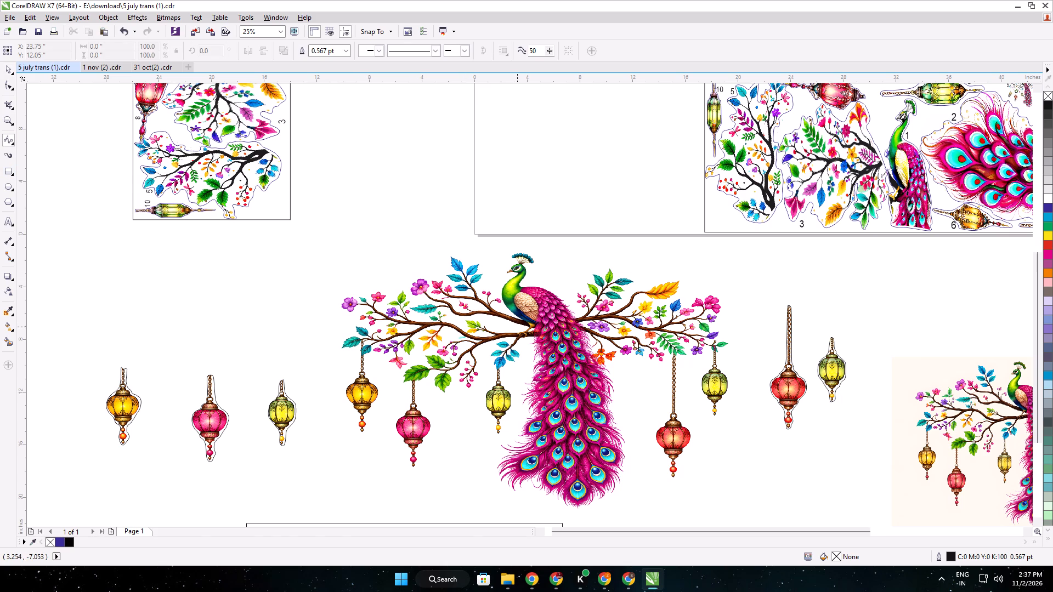
pyautogui.scroll(2, 517, 327)
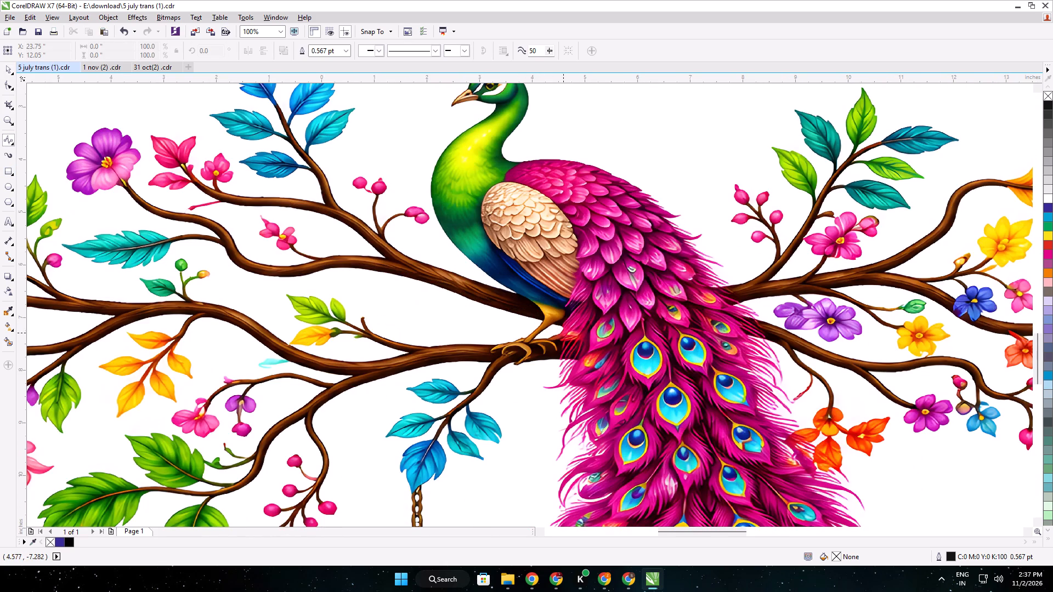
pyautogui.scroll(-1, 599, 337)
pyautogui.moveTo(600, 334); pyautogui.dragTo(563, 172, button='middle')
pyautogui.scroll(2, 649, 224)
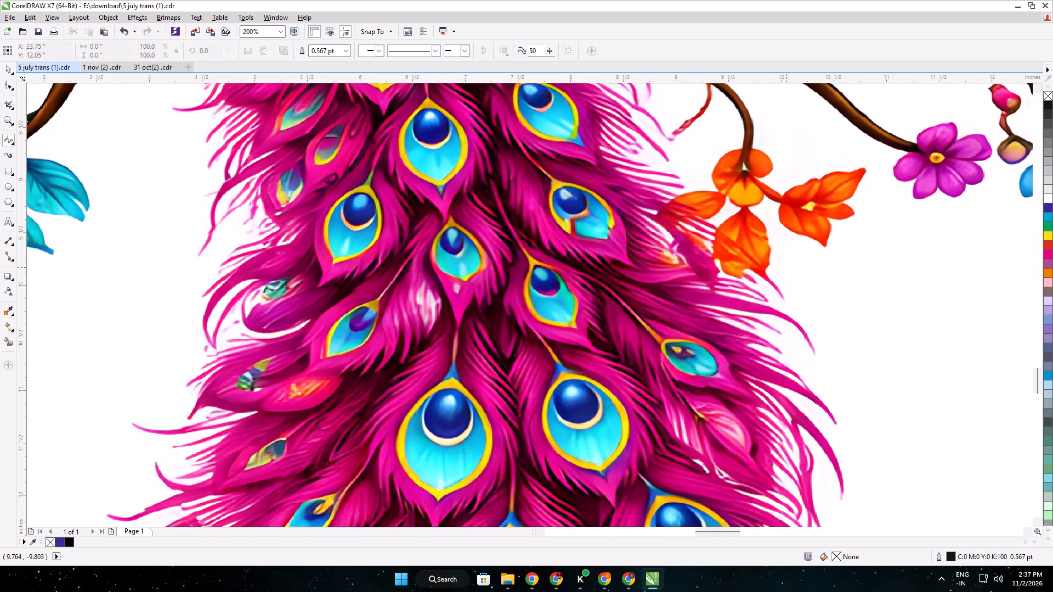
pyautogui.click(803, 275)
pyautogui.click(741, 301)
pyautogui.click(652, 297)
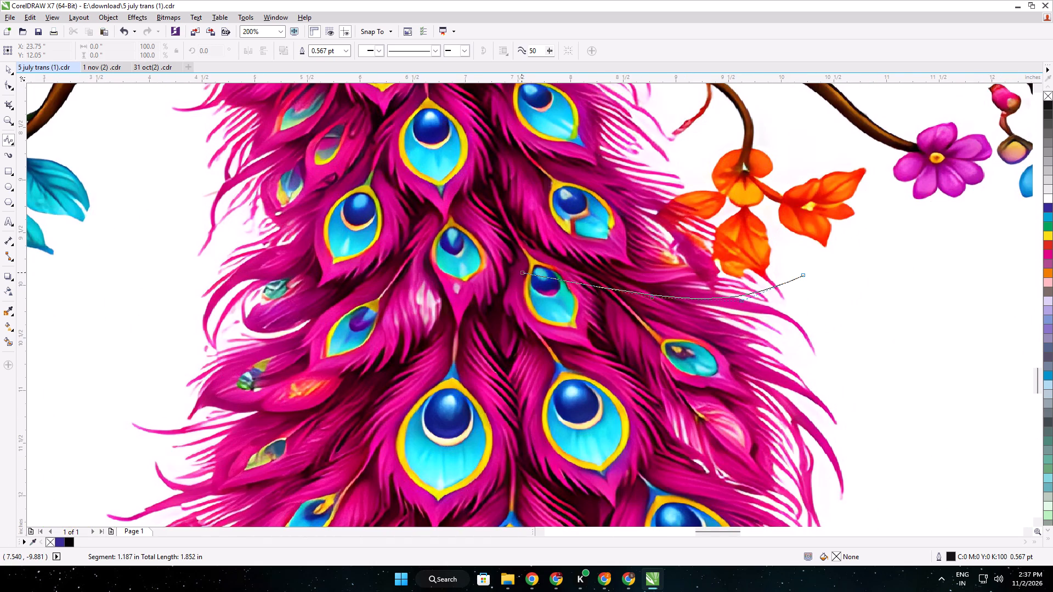
pyautogui.click(522, 272)
pyautogui.click(401, 269)
pyautogui.click(288, 255)
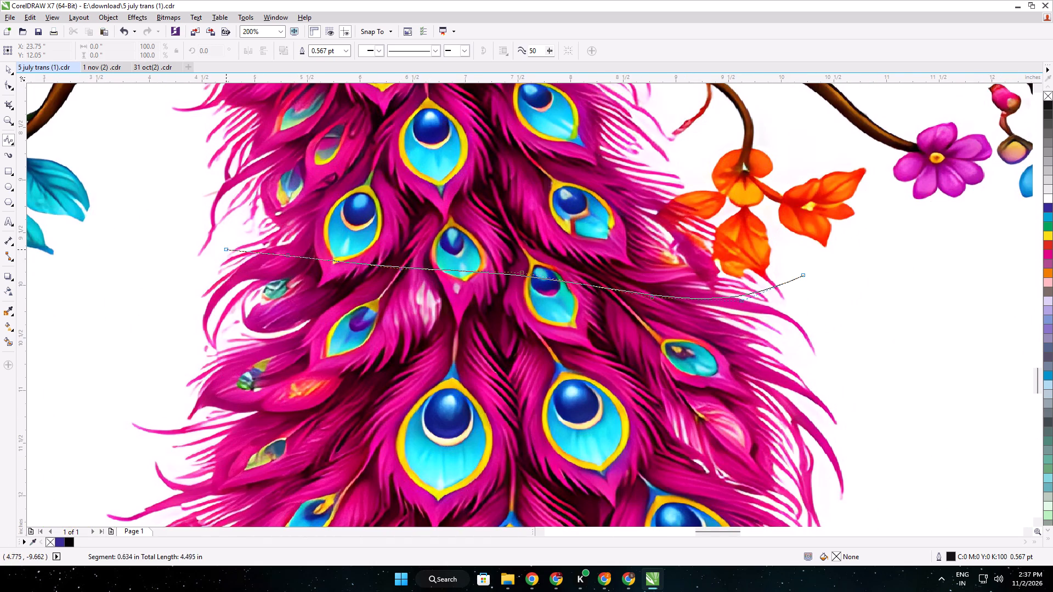
pyautogui.click(214, 249)
pyautogui.click(173, 260)
# Continue the outline down the tail's left side, passing outside the feather tips beside the yellow-green lantern.
pyautogui.moveTo(184, 283); pyautogui.dragTo(331, 151, button='middle')
pyautogui.click(334, 218)
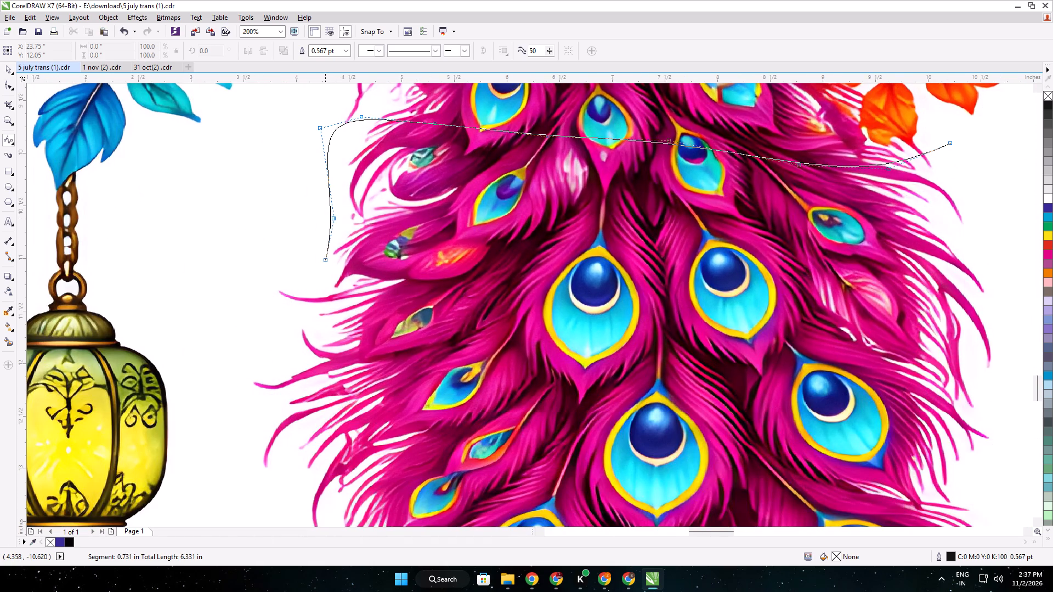
pyautogui.click(322, 266)
pyautogui.click(271, 283)
pyautogui.click(268, 330)
pyautogui.click(235, 397)
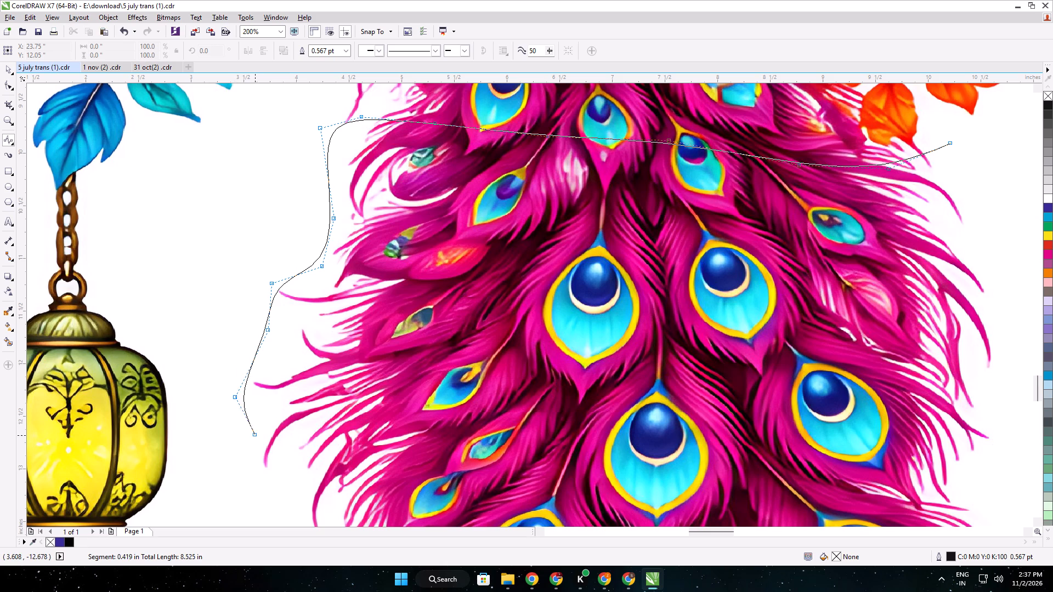
pyautogui.moveTo(257, 436); pyautogui.dragTo(322, 241, button='middle')
pyautogui.click(317, 289)
pyautogui.click(360, 289)
pyautogui.click(361, 354)
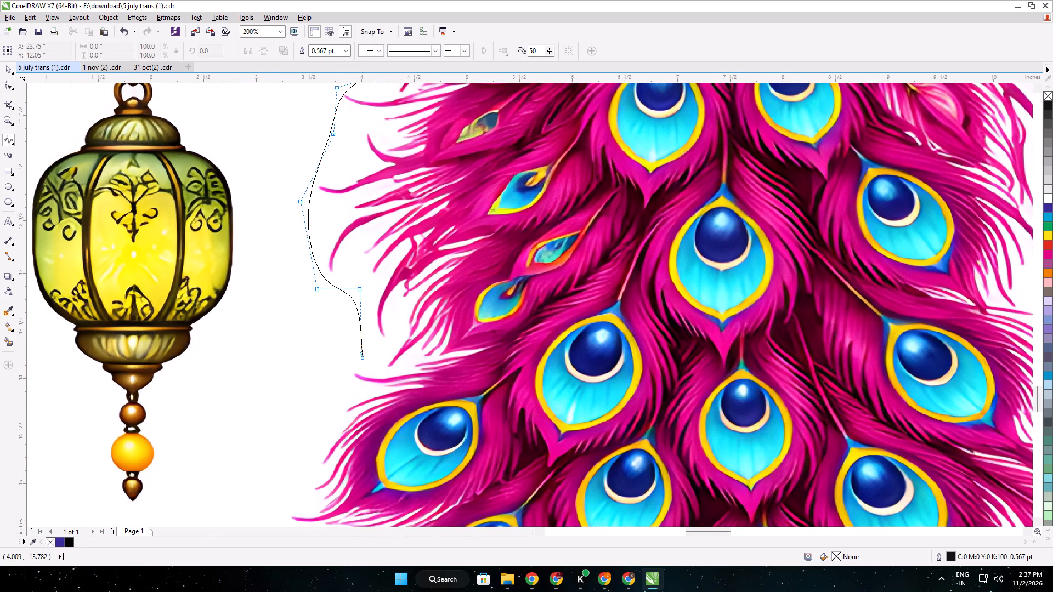
pyautogui.click(333, 364)
pyautogui.click(317, 433)
# Continue the outline around the long feathers at the tail's lower left, up to the gap before the bottom feathers.
pyautogui.scroll(1, 317, 435)
pyautogui.moveTo(318, 432); pyautogui.dragTo(580, 141, button='middle')
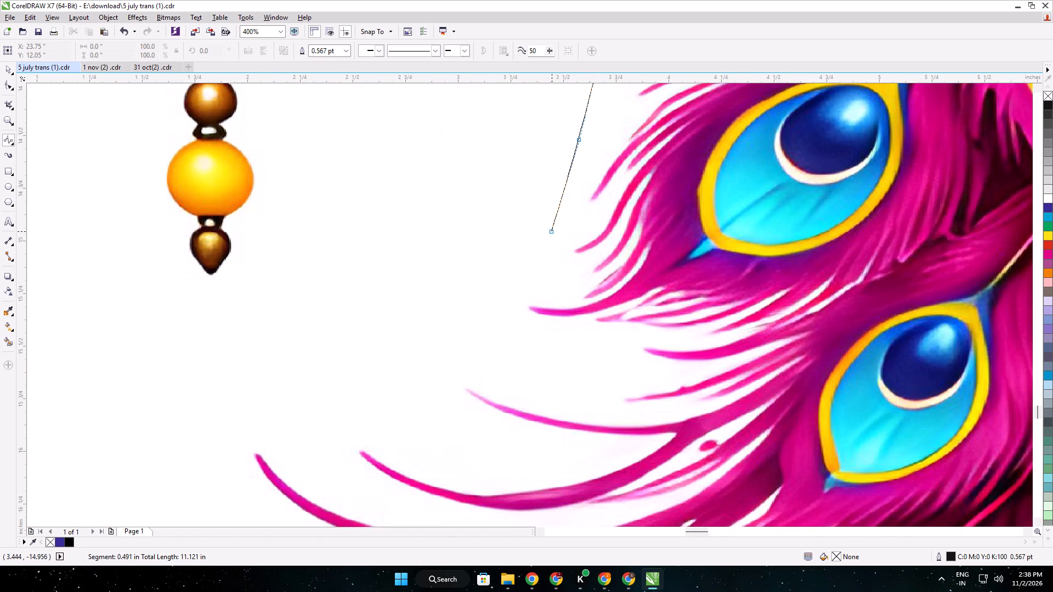
pyautogui.scroll(-2, 552, 231)
pyautogui.click(552, 232)
pyautogui.click(520, 270)
pyautogui.click(495, 277)
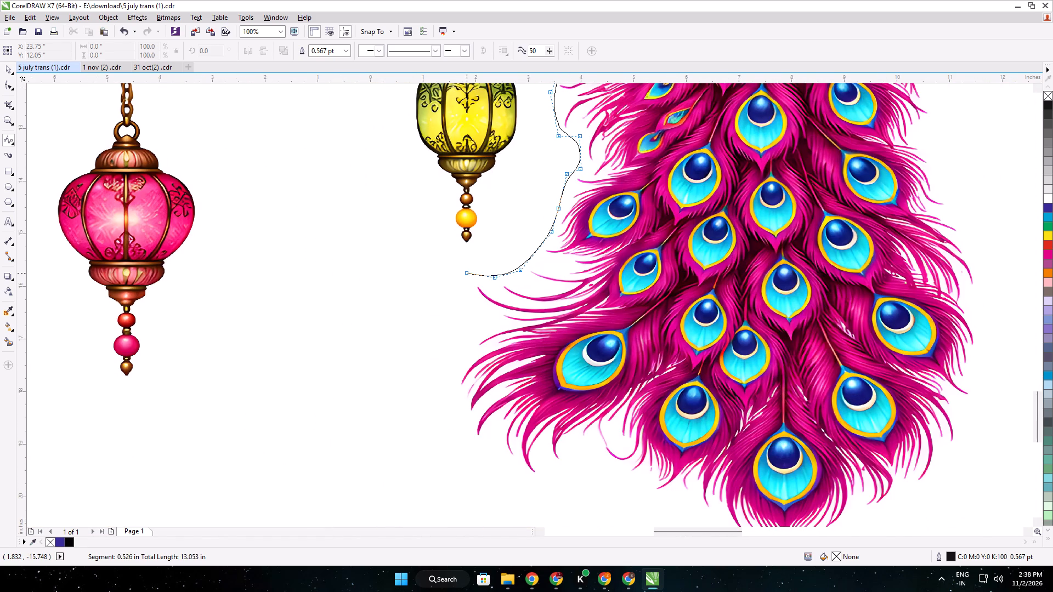
pyautogui.click(467, 273)
pyautogui.click(459, 317)
pyautogui.click(472, 348)
pyautogui.click(448, 388)
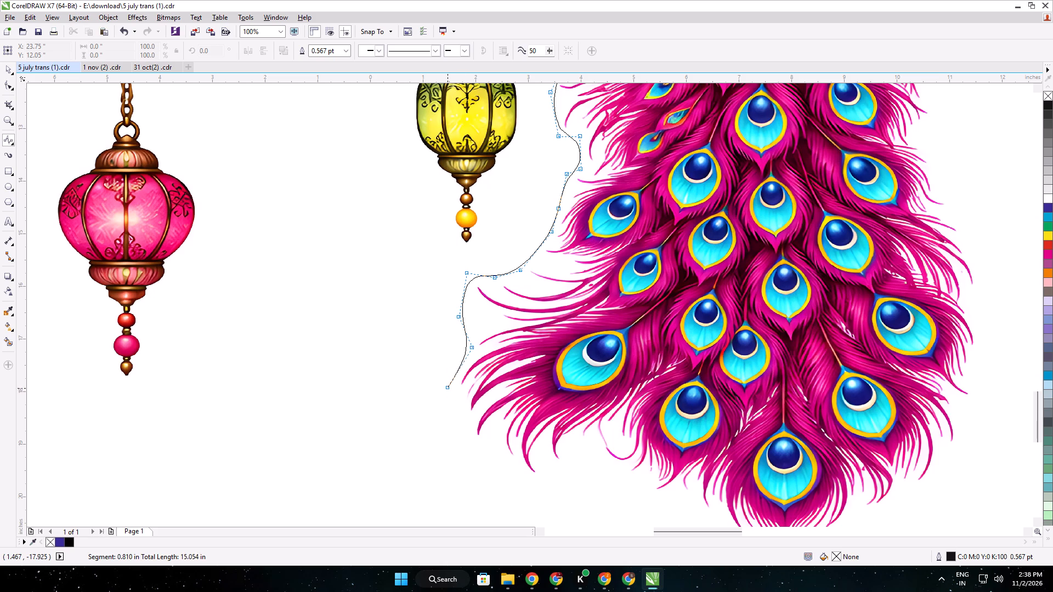
pyautogui.click(463, 430)
pyautogui.click(486, 458)
pyautogui.click(526, 474)
pyautogui.click(562, 485)
pyautogui.click(590, 445)
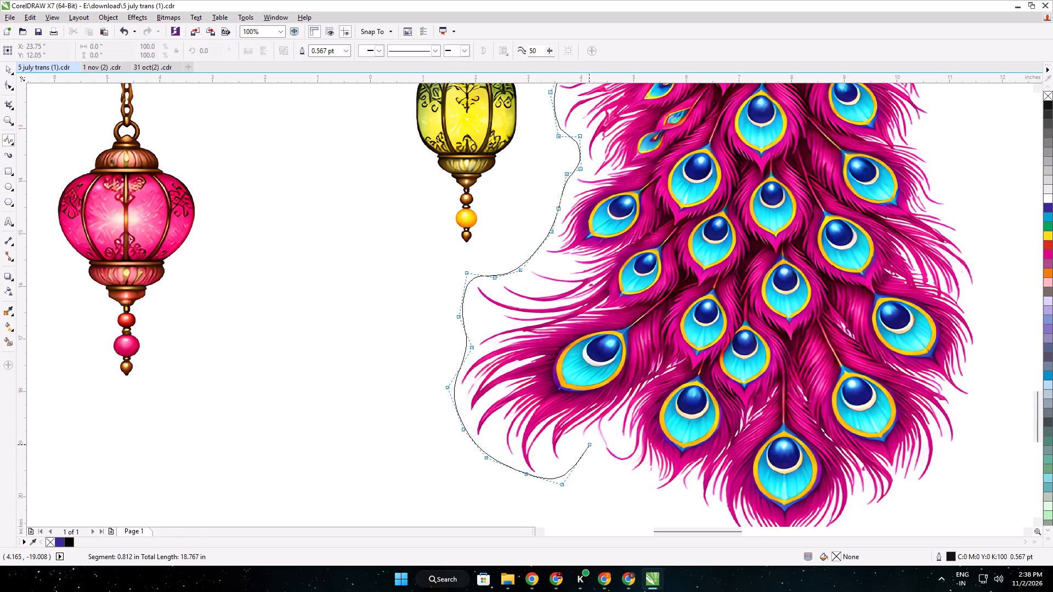
# Trace the outline along the tail's bottom edge, below the lowest feather tip and up to the lower-right feathers.
pyautogui.click(607, 468)
pyautogui.click(661, 497)
pyautogui.moveTo(671, 498); pyautogui.dragTo(352, 177, button='middle')
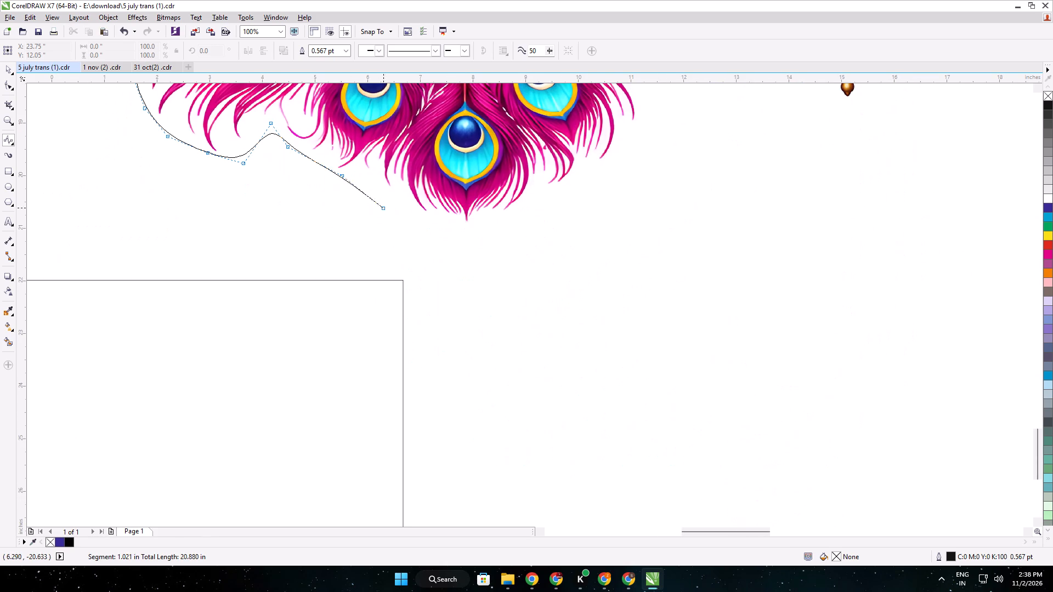
pyautogui.click(393, 189)
pyautogui.click(408, 212)
pyautogui.click(443, 226)
pyautogui.click(479, 235)
pyautogui.click(484, 222)
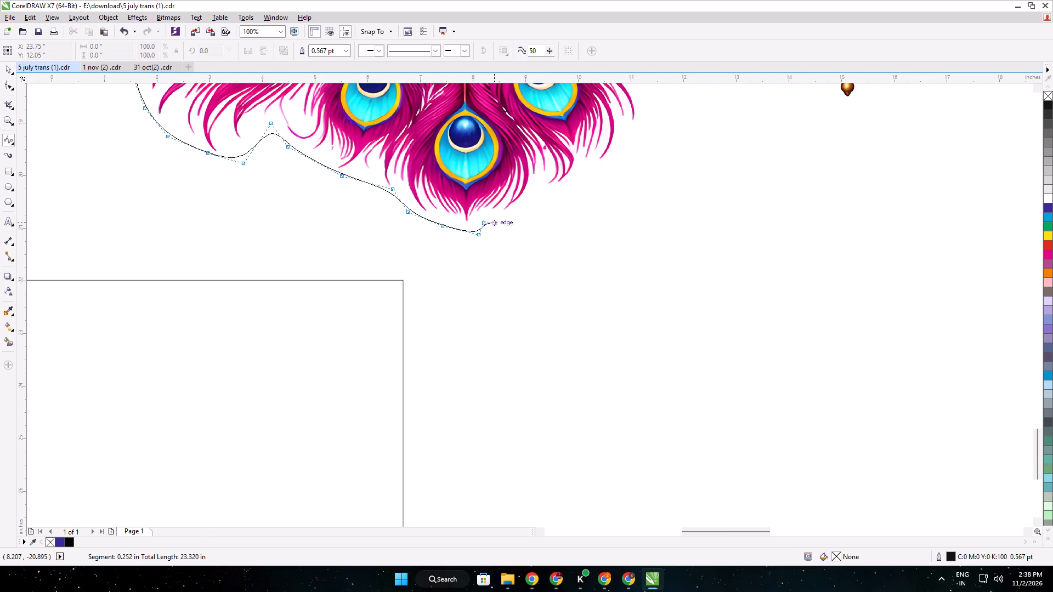
pyautogui.click(528, 214)
pyautogui.click(544, 185)
pyautogui.click(566, 194)
pyautogui.click(598, 169)
pyautogui.click(633, 164)
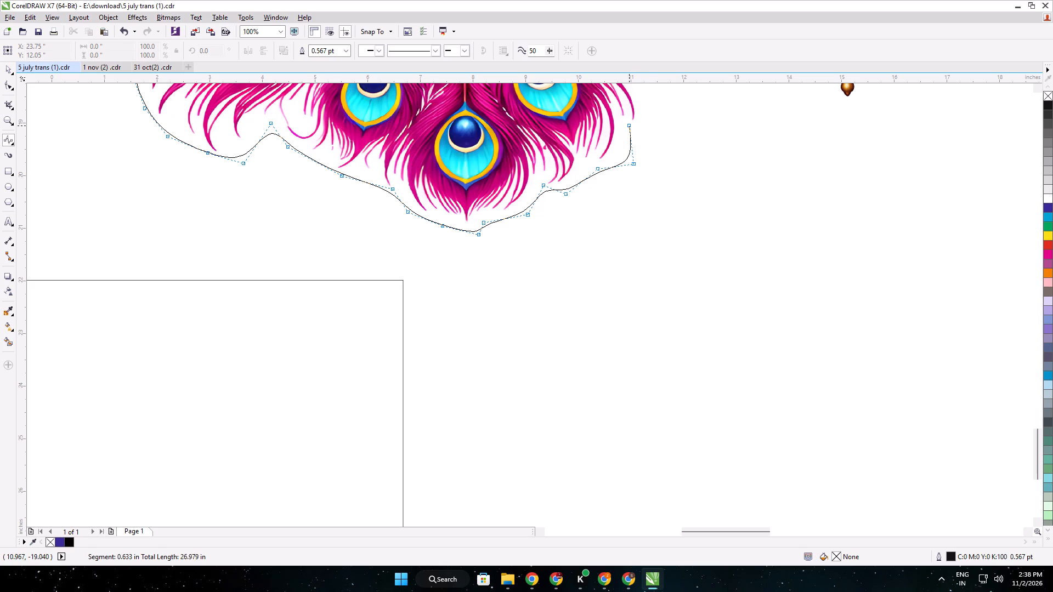
# Continue the outline up the tail's lower right side, just outside the feather tips facing the red lantern.
pyautogui.moveTo(662, 112); pyautogui.dragTo(569, 446, button='middle')
pyautogui.click(550, 418)
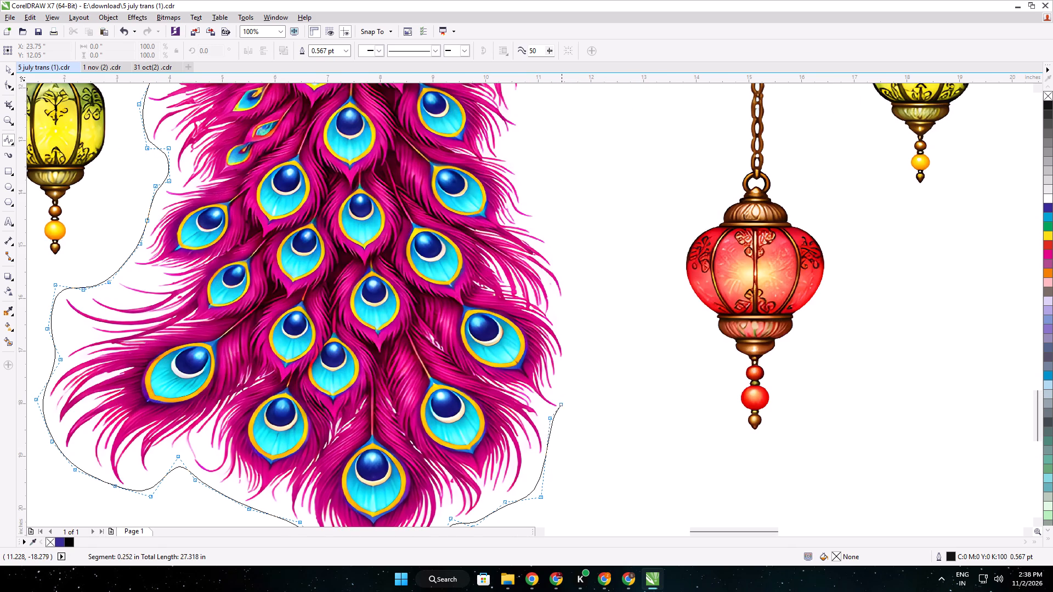
pyautogui.click(573, 400)
pyautogui.click(562, 380)
pyautogui.click(573, 352)
pyautogui.click(557, 313)
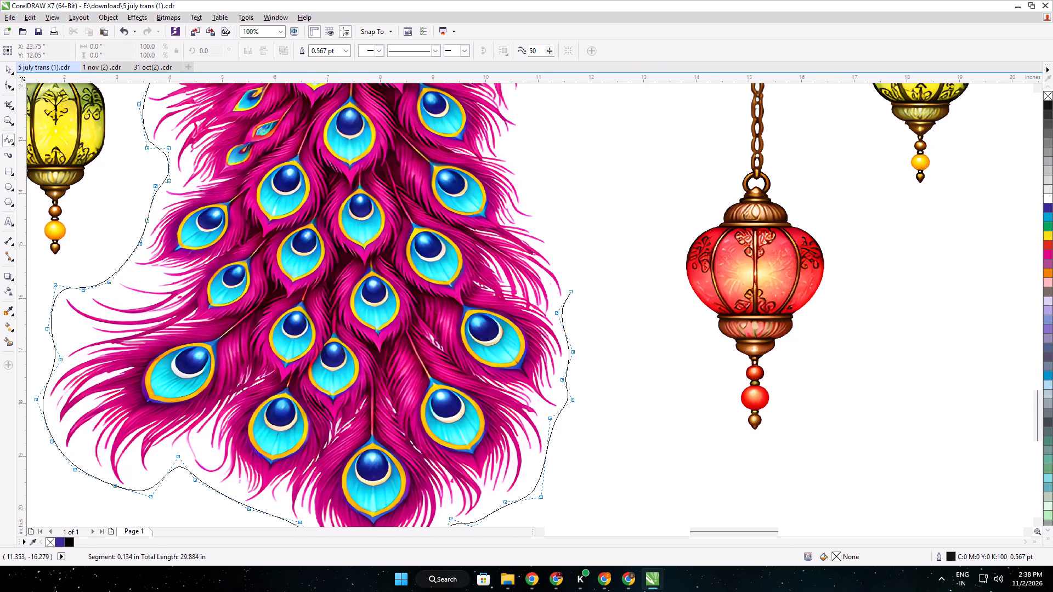
pyautogui.click(575, 287)
pyautogui.click(544, 219)
pyautogui.click(519, 172)
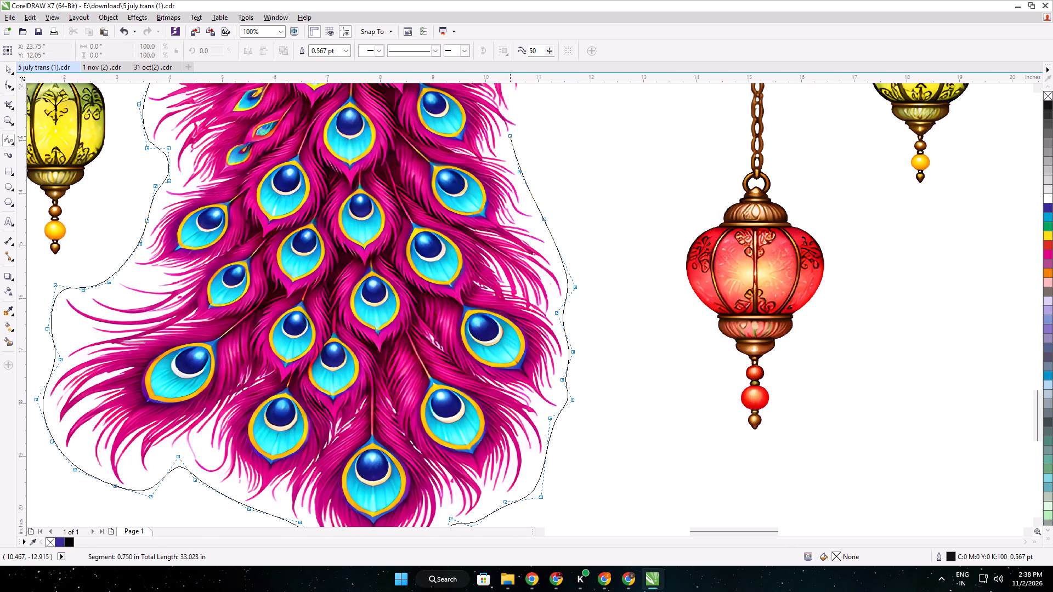
pyautogui.click(510, 139)
pyautogui.click(526, 122)
# Trace the tail's upper right side and close the outline at its starting point, about 9.99 by 11.375 inches.
pyautogui.moveTo(526, 119); pyautogui.dragTo(528, 329, button='middle')
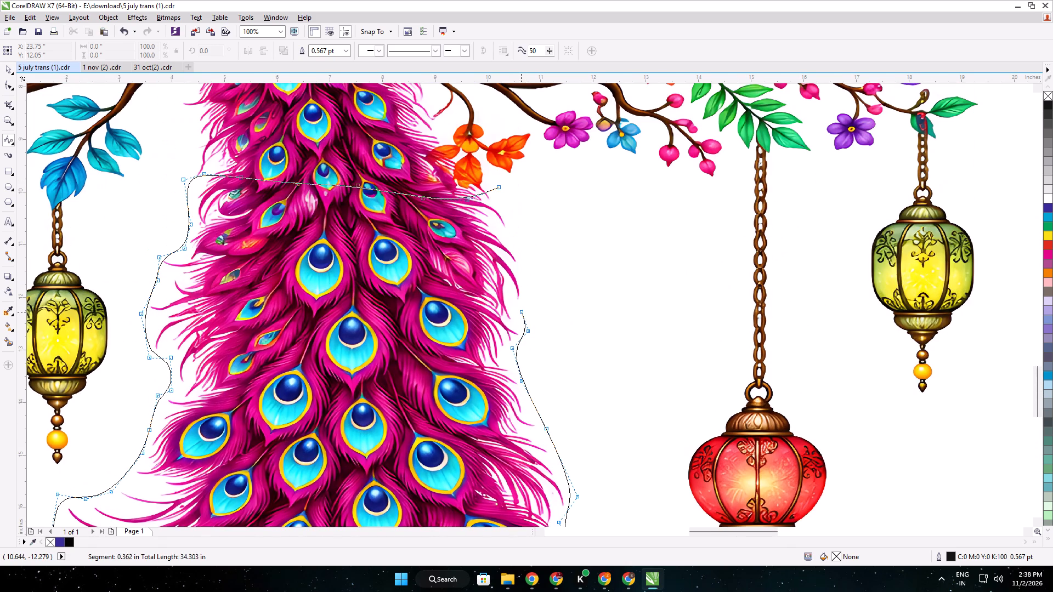
pyautogui.click(521, 312)
pyautogui.click(533, 298)
pyautogui.click(530, 274)
pyautogui.click(518, 269)
pyautogui.click(517, 238)
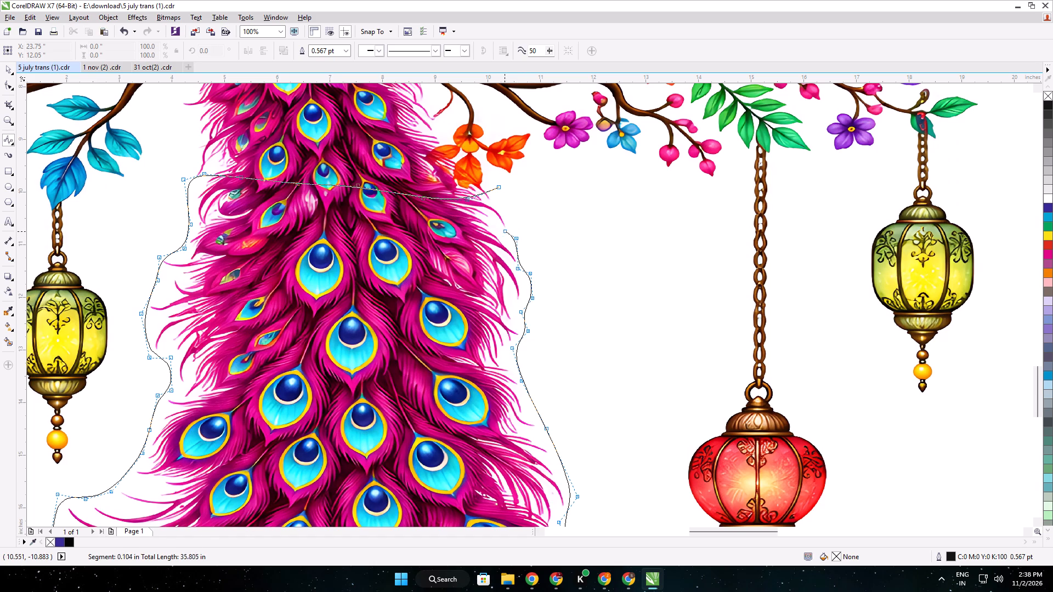
pyautogui.click(502, 231)
pyautogui.click(518, 219)
pyautogui.click(500, 189)
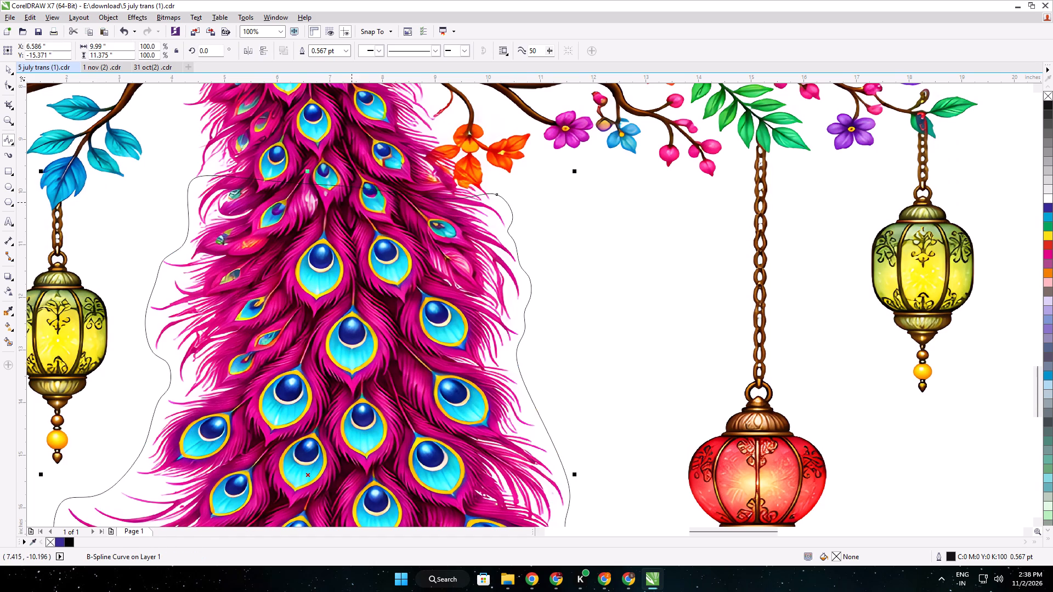
# Intersect the tail outline with the peacock bitmap to cut out a separate lower-tail piece.
pyautogui.scroll(-2, 352, 202)
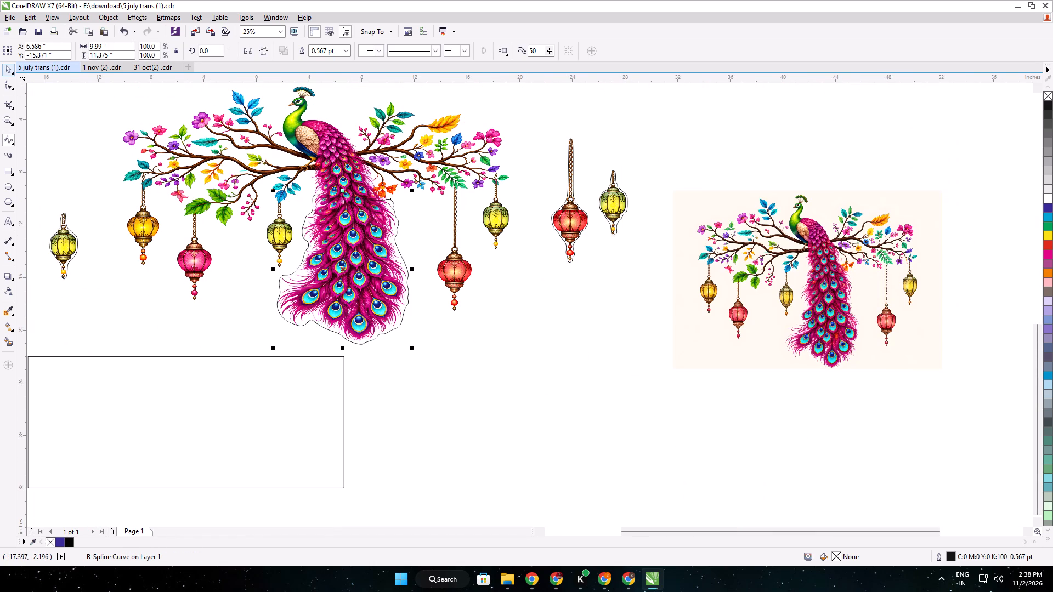
pyautogui.click(7, 75)
pyautogui.keyDown('shift'); pyautogui.click(338, 145); pyautogui.keyUp('shift')
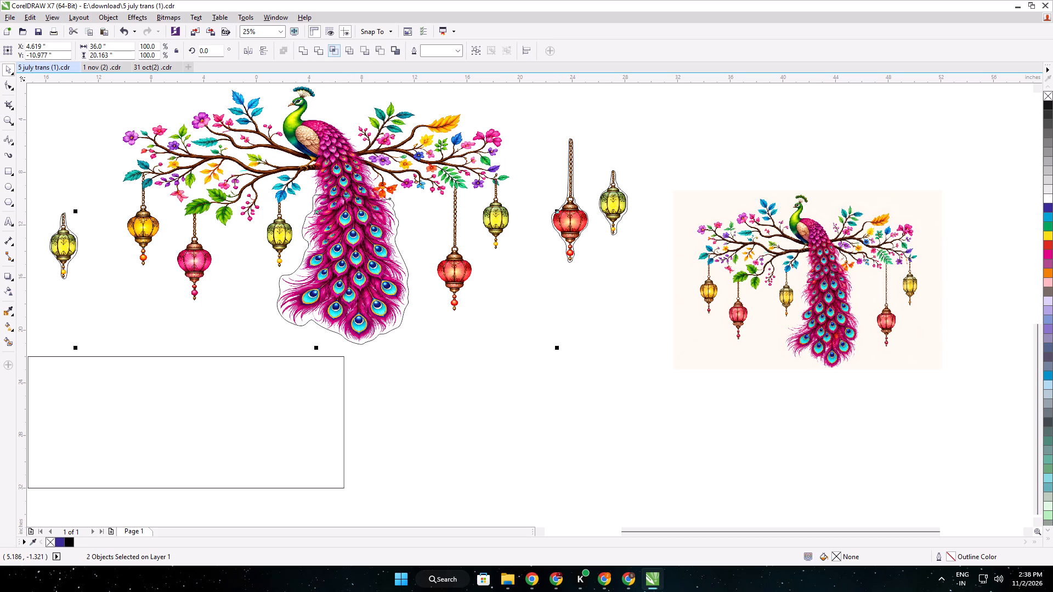
pyautogui.click(331, 53)
pyautogui.click(526, 116)
pyautogui.click(492, 486)
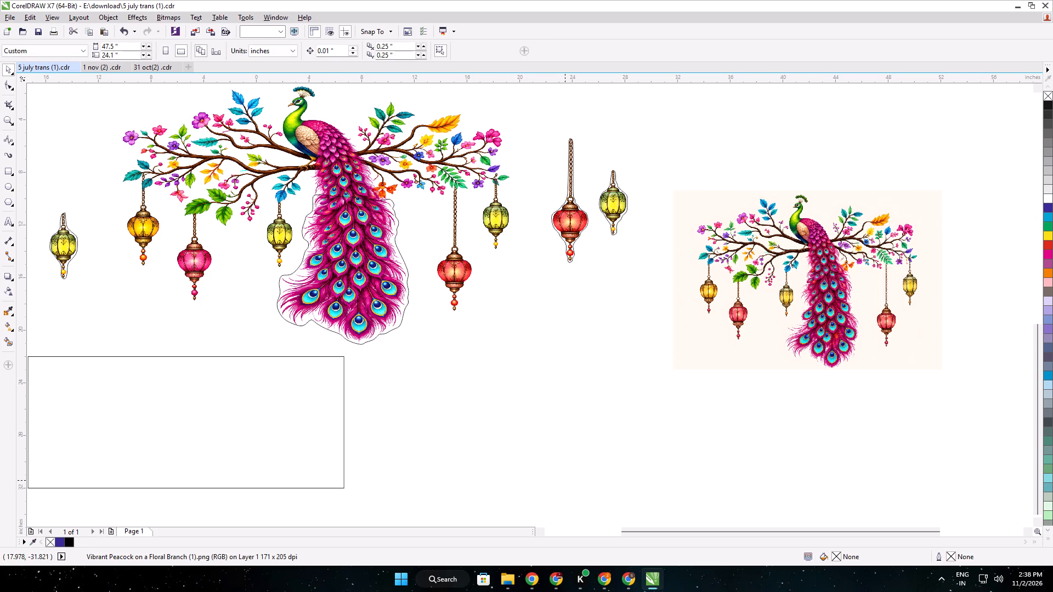
# Move the cut-out tail piece together with its outline below the peacock design, clear of the empty rectangle.
pyautogui.moveTo(565, 480); pyautogui.dragTo(247, 193)
pyautogui.moveTo(352, 261); pyautogui.dragTo(406, 417)
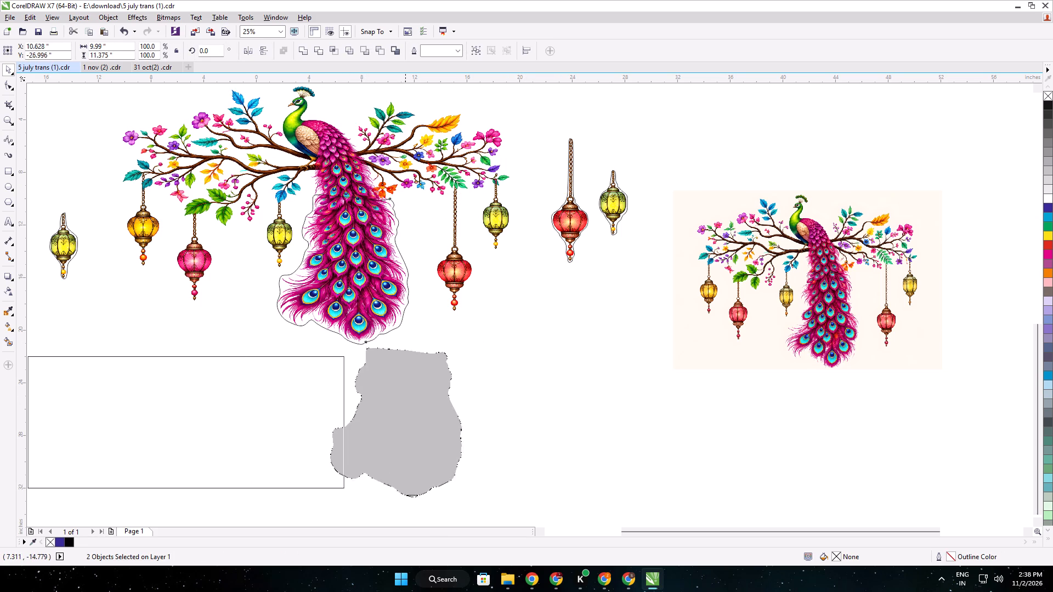
pyautogui.moveTo(406, 417); pyautogui.dragTo(436, 489)
pyautogui.moveTo(436, 491); pyautogui.dragTo(450, 315, button='middle')
pyautogui.moveTo(449, 323); pyautogui.dragTo(423, 396)
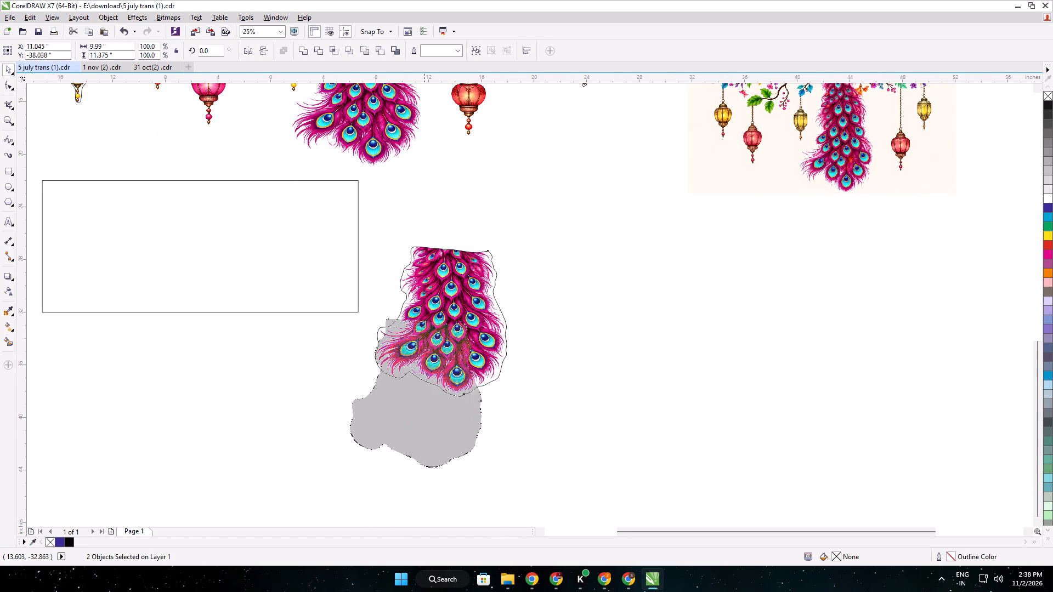
# Undo the moves of the cut-out tail piece and its outline, putting them back over the peacock design.
pyautogui.moveTo(423, 396); pyautogui.dragTo(354, 327)
pyautogui.click(466, 273)
pyautogui.scroll(-1, 451, 236)
pyautogui.moveTo(454, 255); pyautogui.dragTo(489, 388, button='middle')
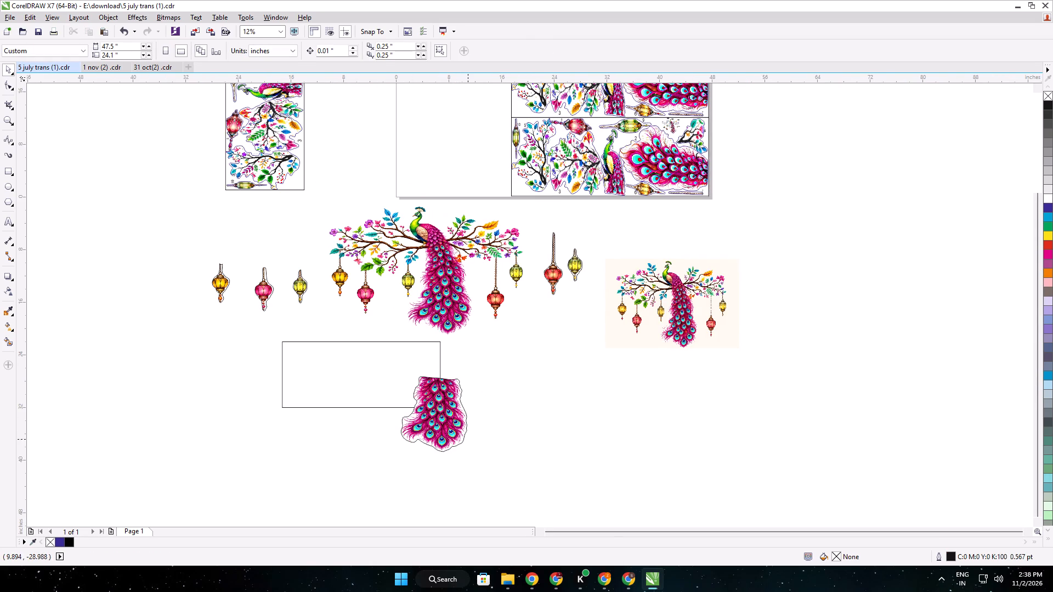
pyautogui.hotkey('ctrl', 'z')
pyautogui.hotkey('ctrl', 'z')
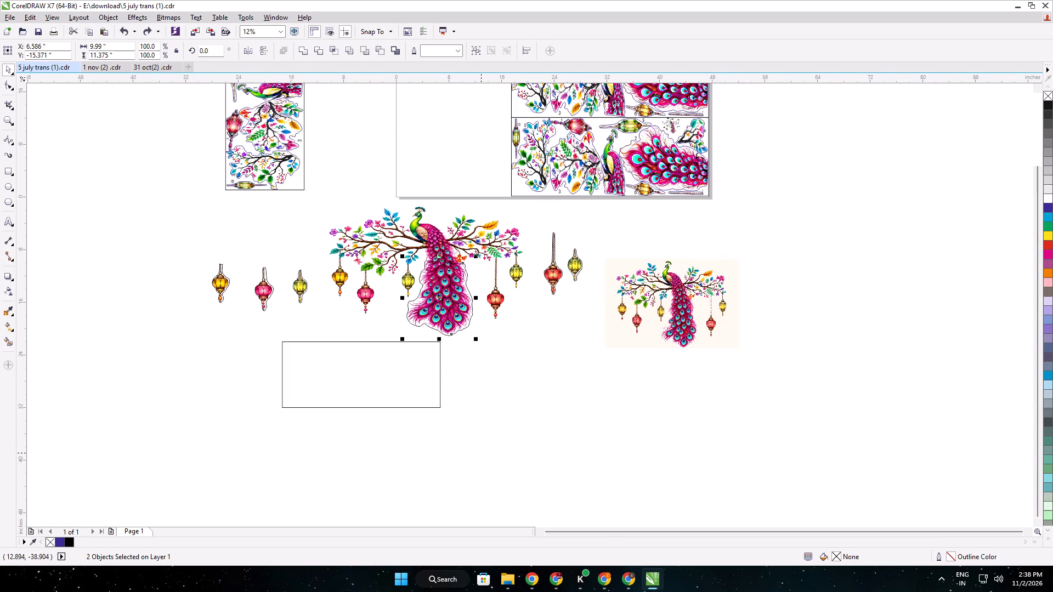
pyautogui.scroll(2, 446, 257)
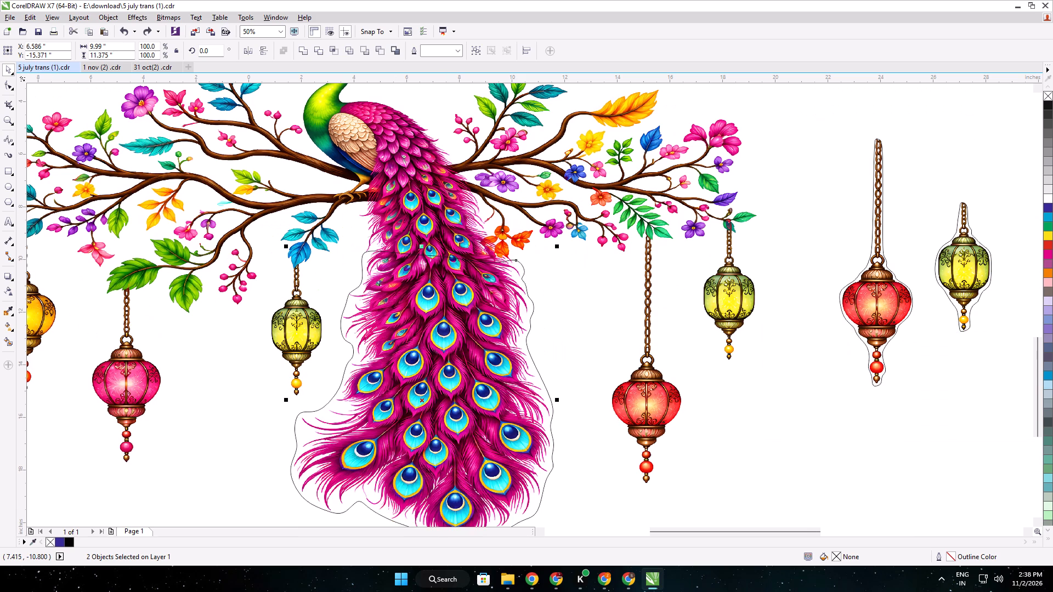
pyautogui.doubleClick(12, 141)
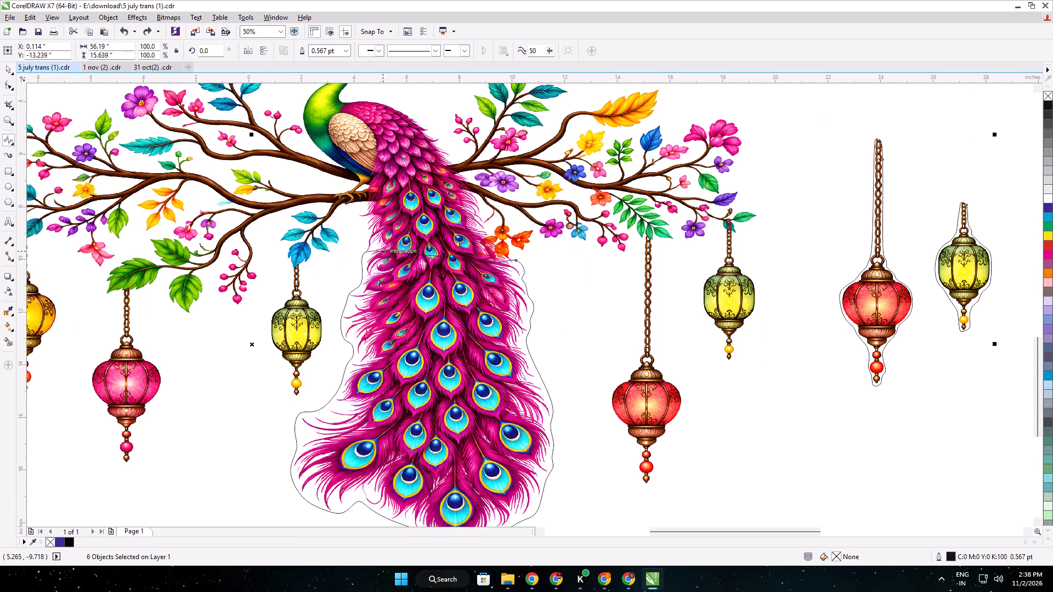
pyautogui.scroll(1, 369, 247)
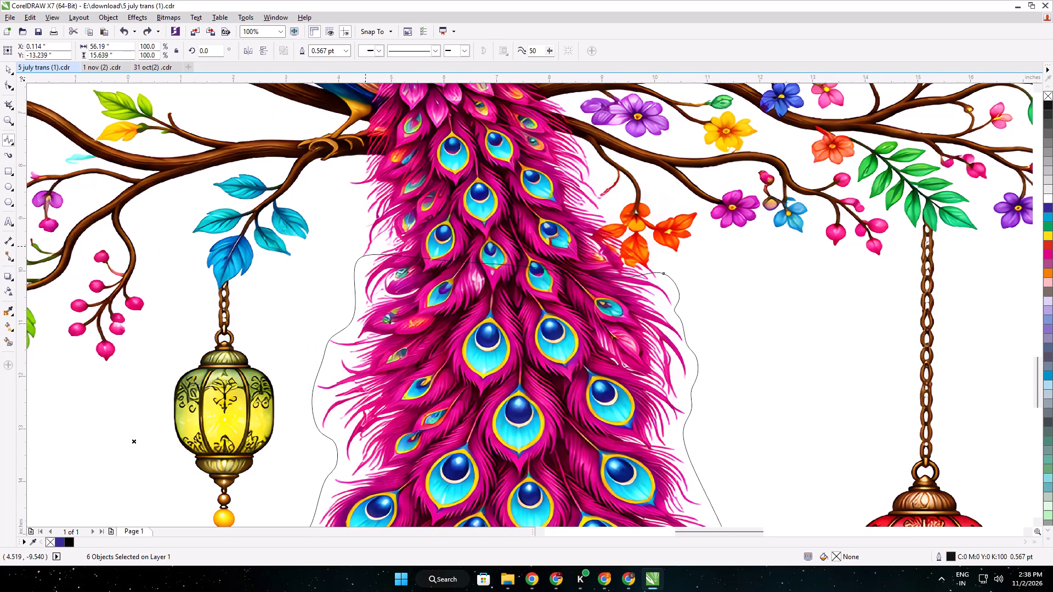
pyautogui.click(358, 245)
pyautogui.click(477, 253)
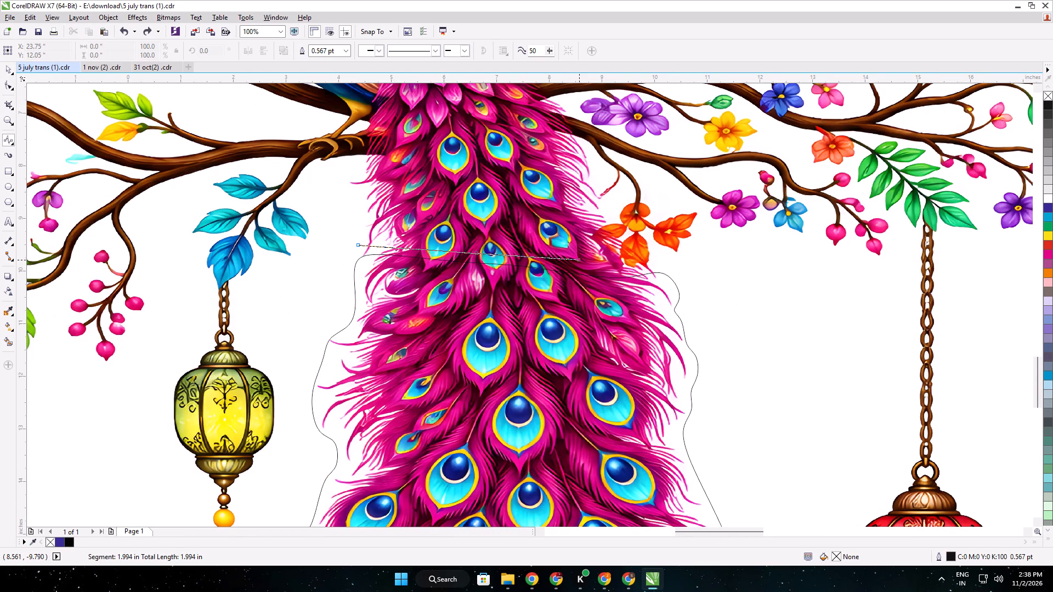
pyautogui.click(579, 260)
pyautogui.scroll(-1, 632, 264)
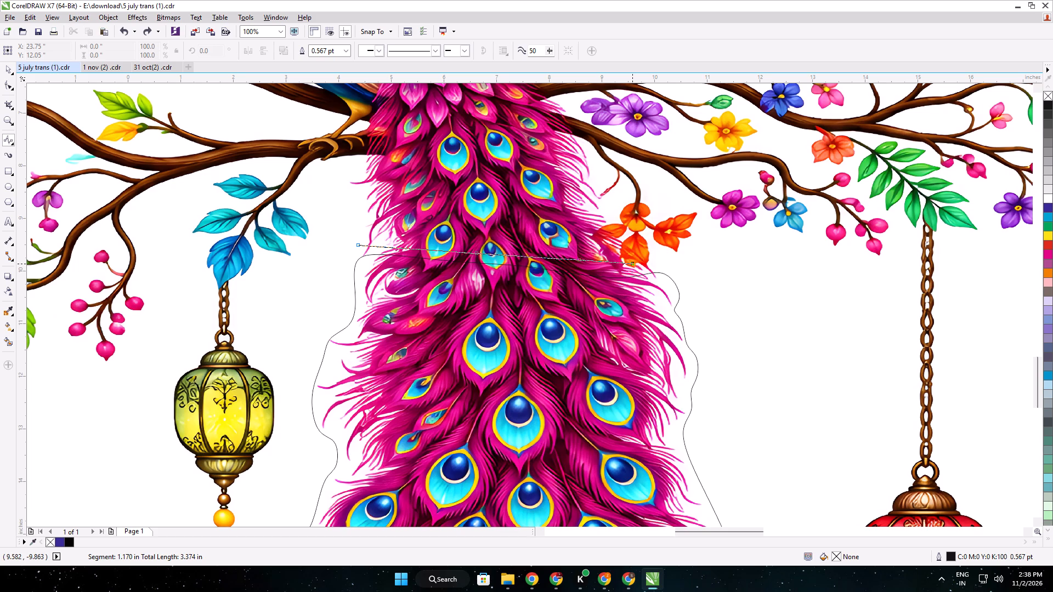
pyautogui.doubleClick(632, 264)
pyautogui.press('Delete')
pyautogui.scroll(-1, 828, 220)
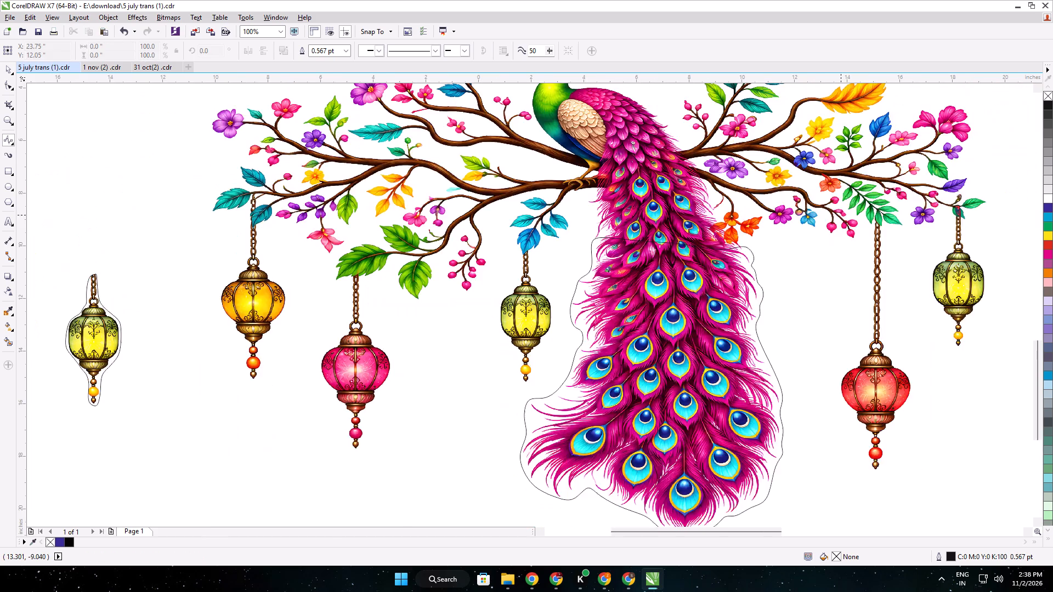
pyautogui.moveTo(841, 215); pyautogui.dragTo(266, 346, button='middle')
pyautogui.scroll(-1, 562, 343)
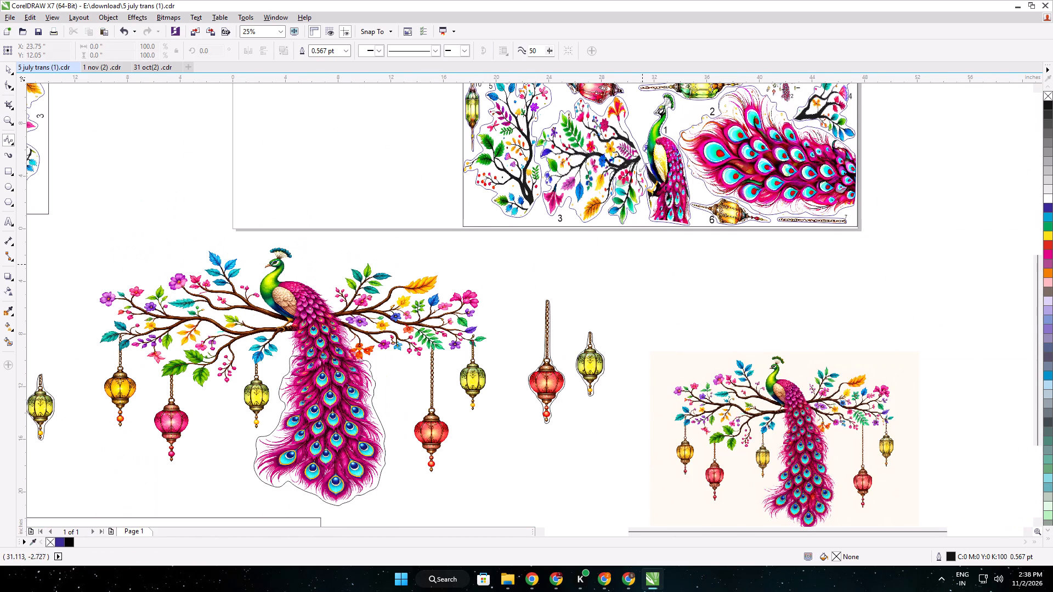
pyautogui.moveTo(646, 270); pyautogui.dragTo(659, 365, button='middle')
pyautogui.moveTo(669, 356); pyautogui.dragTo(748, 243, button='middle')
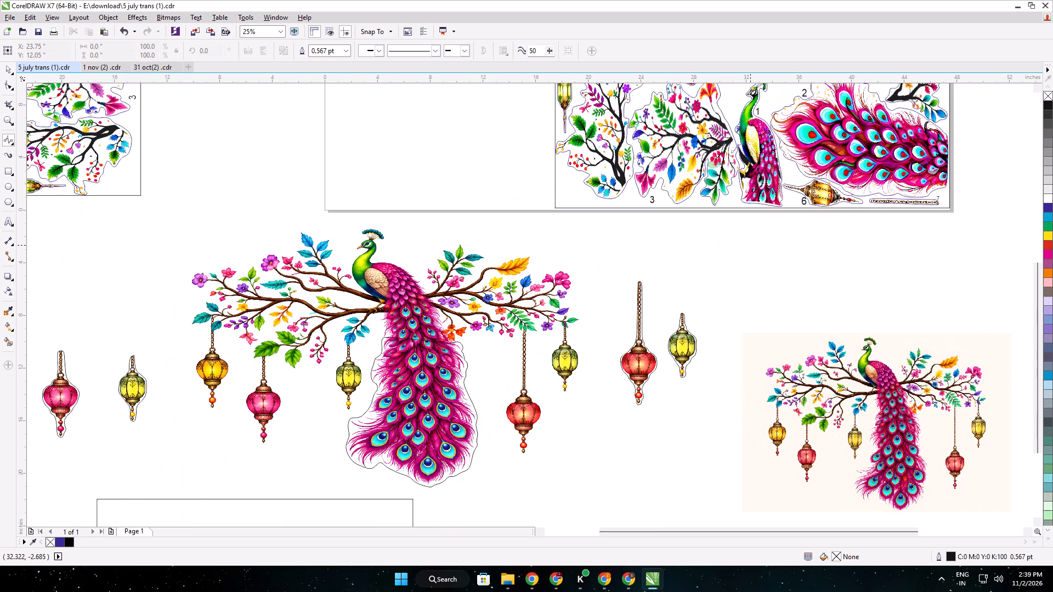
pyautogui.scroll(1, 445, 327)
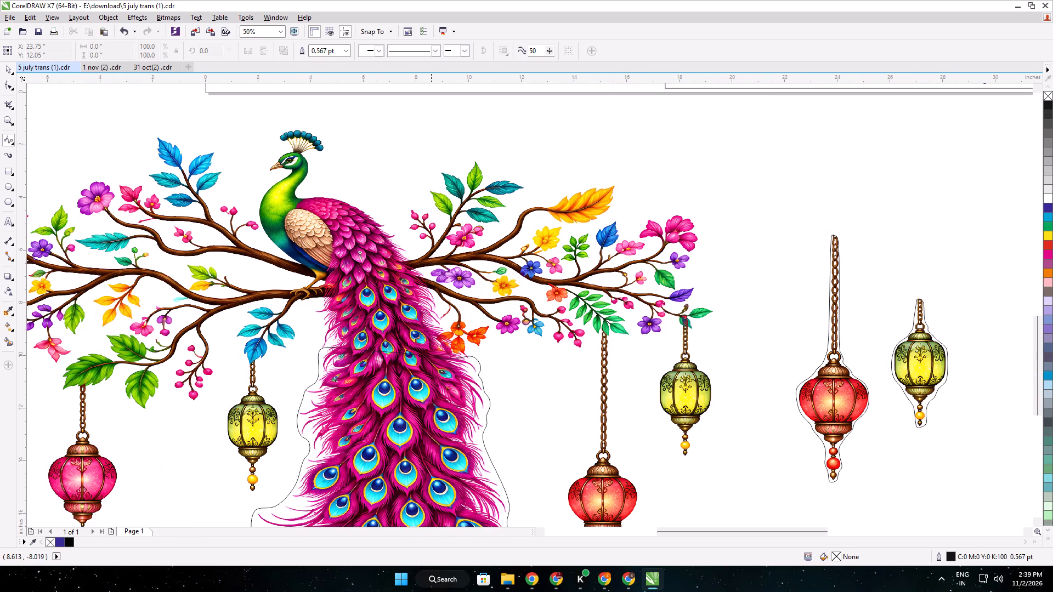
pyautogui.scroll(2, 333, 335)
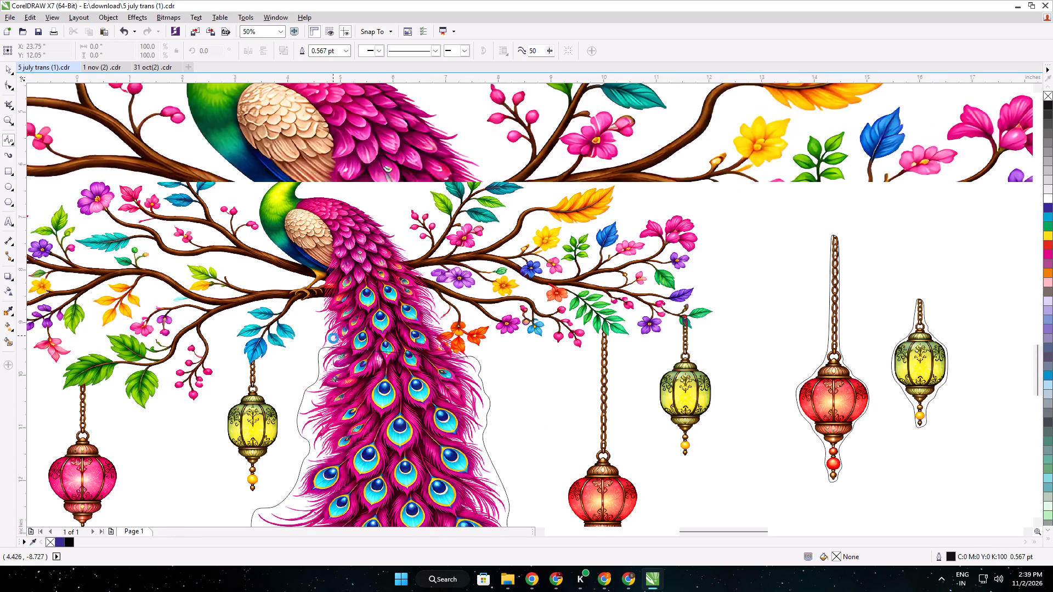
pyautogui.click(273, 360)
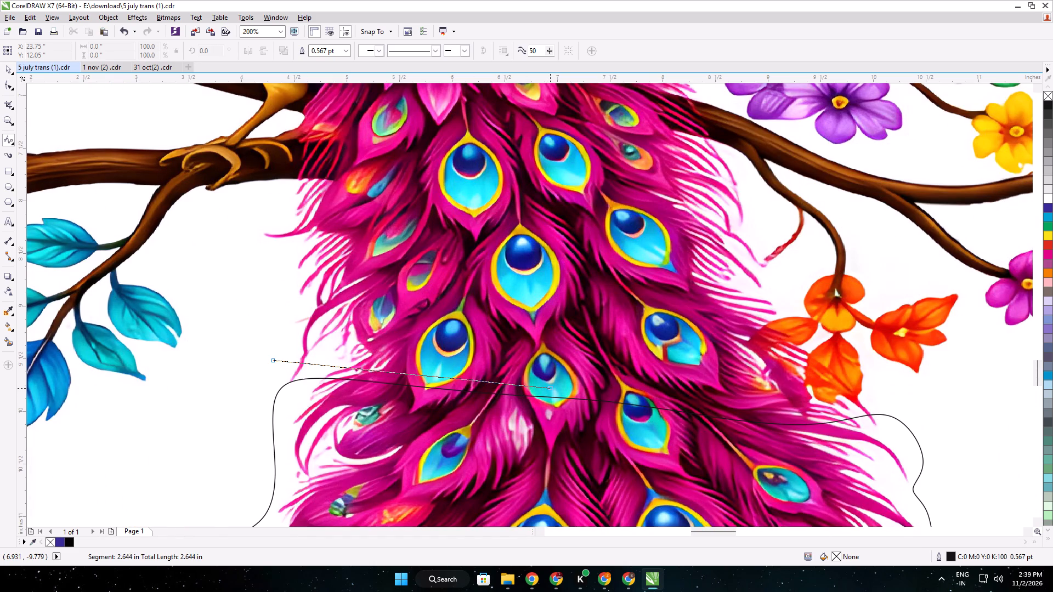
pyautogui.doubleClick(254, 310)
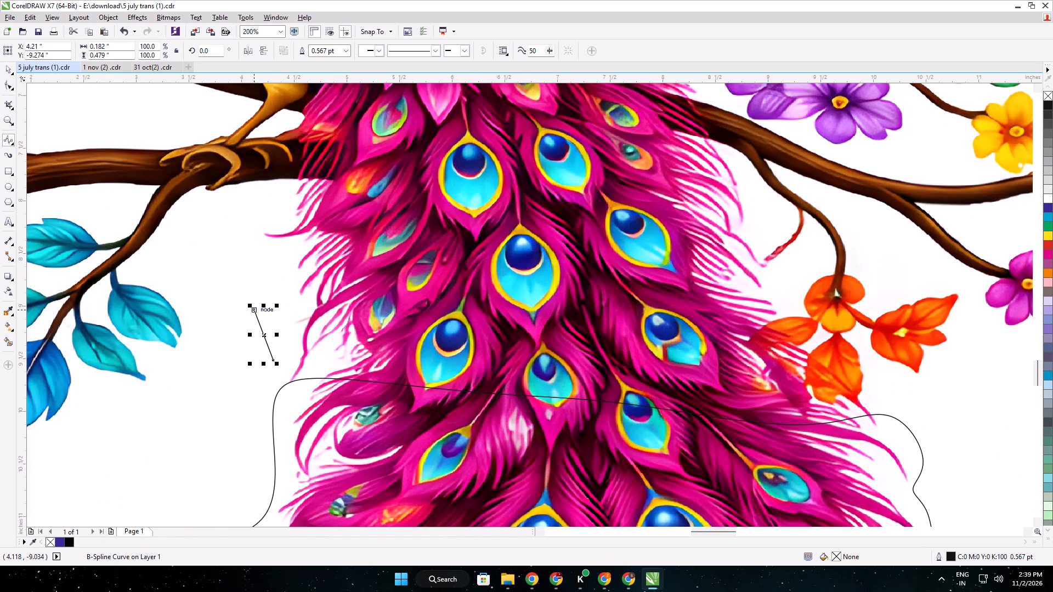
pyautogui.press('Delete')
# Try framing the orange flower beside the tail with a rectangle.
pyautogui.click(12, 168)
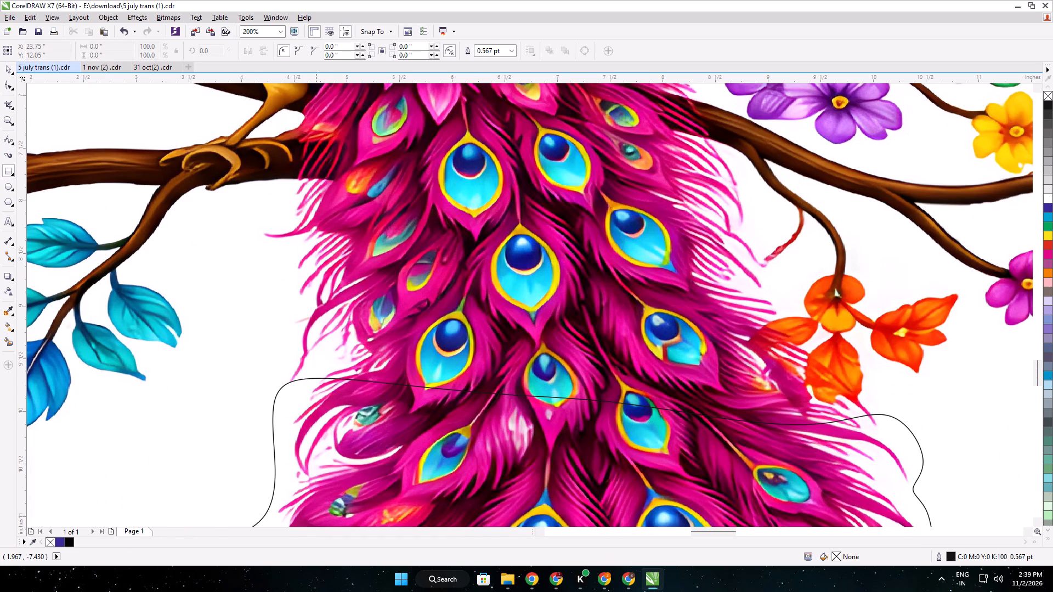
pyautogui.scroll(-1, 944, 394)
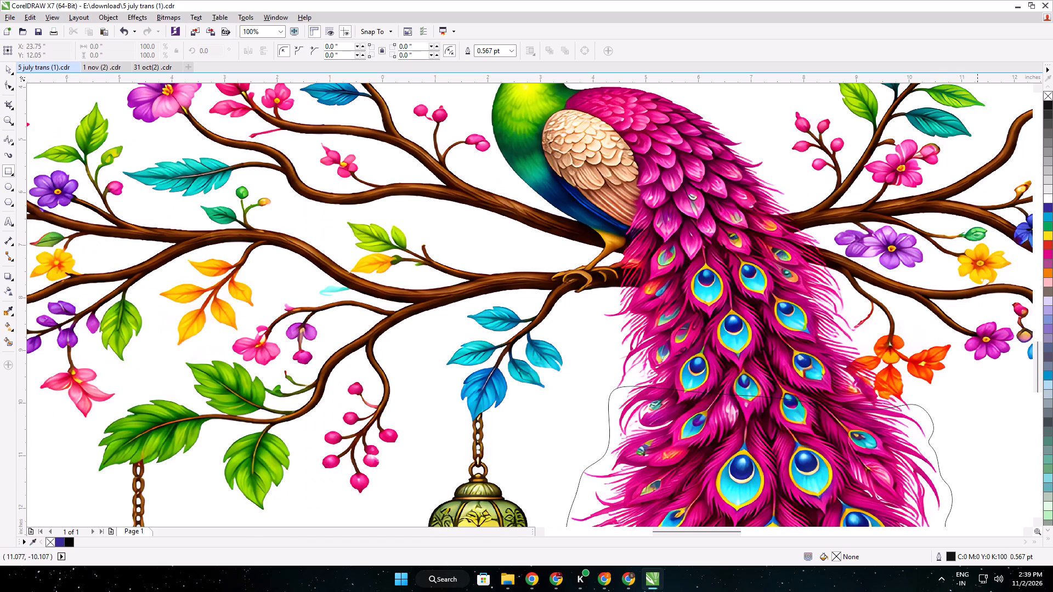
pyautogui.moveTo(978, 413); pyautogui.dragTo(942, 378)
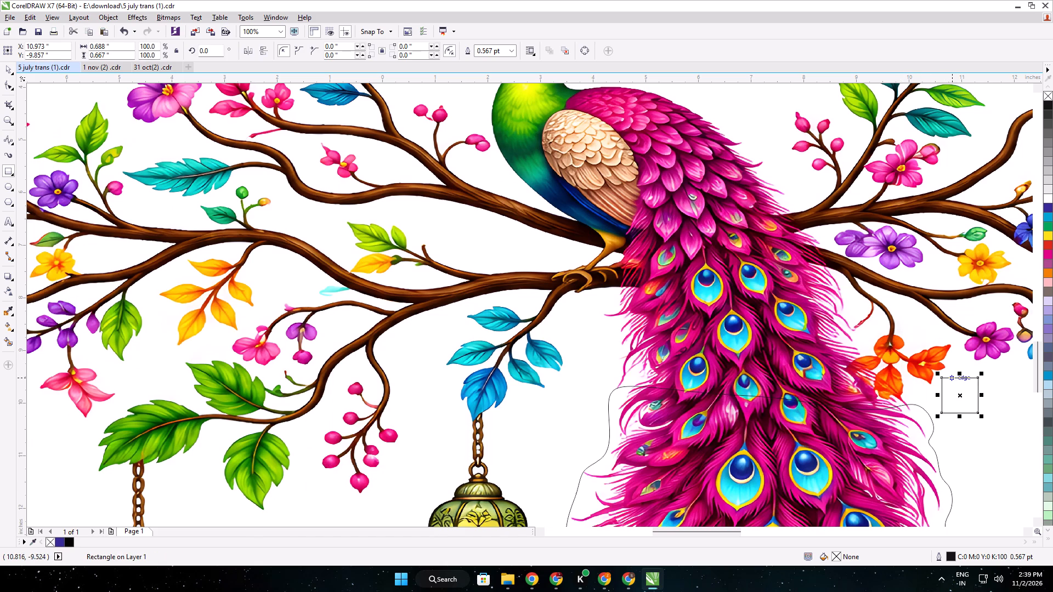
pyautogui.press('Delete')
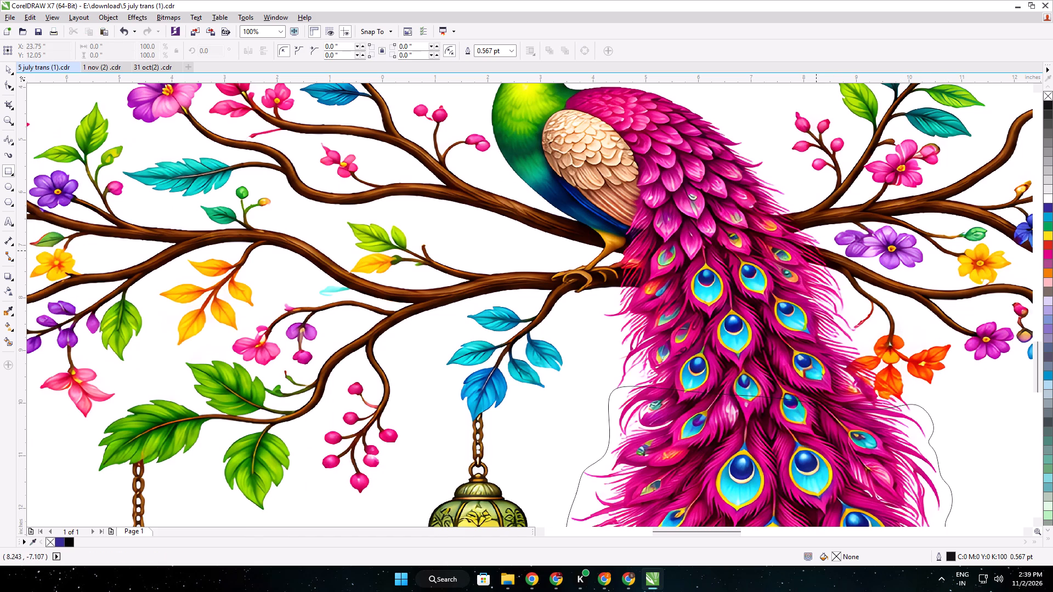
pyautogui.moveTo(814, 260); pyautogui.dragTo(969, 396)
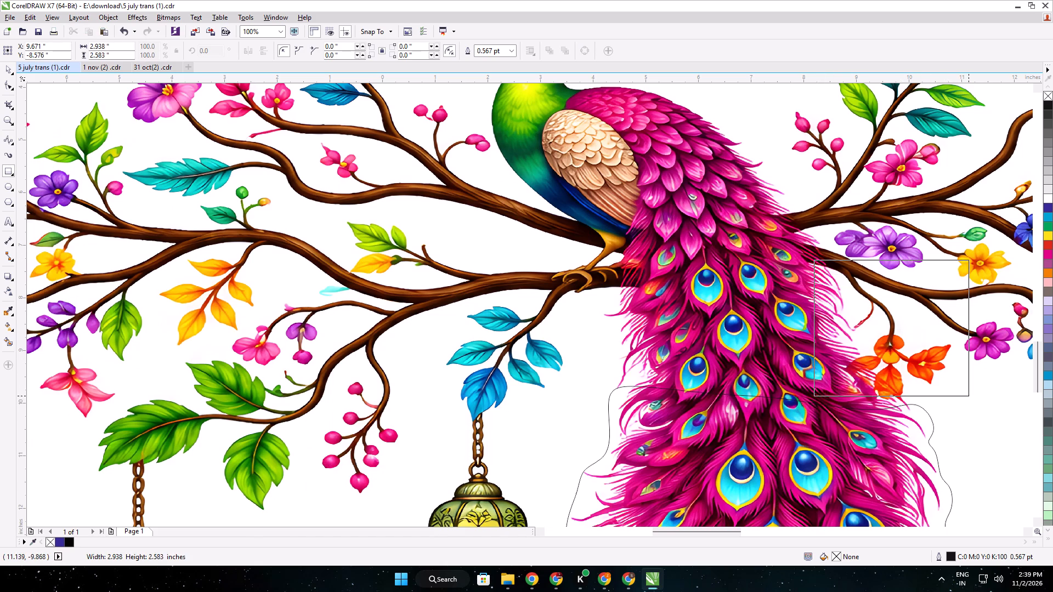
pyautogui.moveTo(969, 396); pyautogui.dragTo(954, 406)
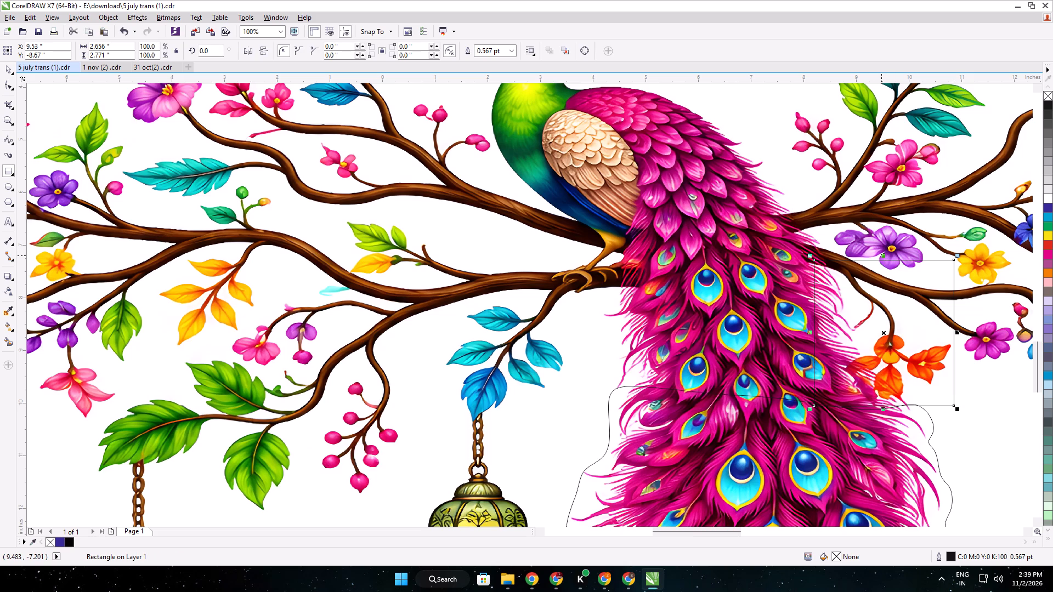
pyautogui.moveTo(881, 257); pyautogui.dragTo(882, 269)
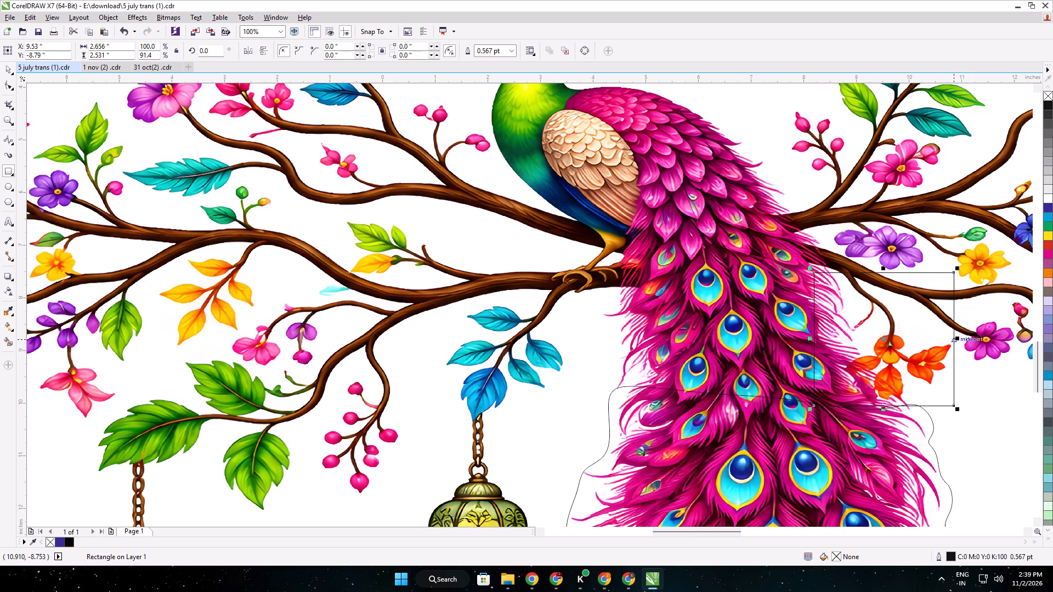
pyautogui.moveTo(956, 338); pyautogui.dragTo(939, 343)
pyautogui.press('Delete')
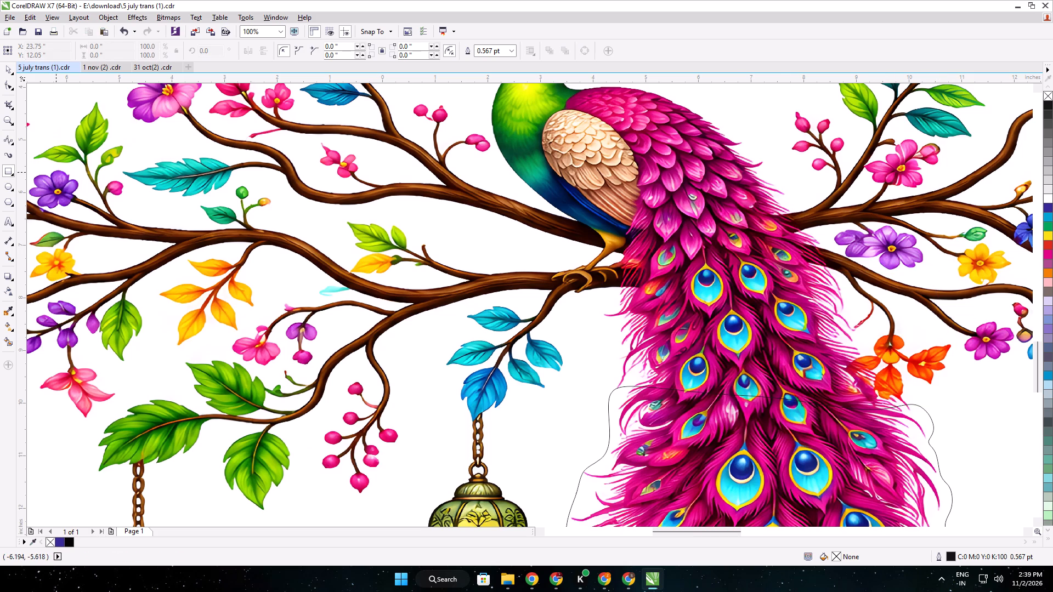
# Trace a B-spline outline from the orange flower's stem base at the branch, down along the tail feathers to below its petals.
pyautogui.click(13, 139)
pyautogui.scroll(1, 836, 278)
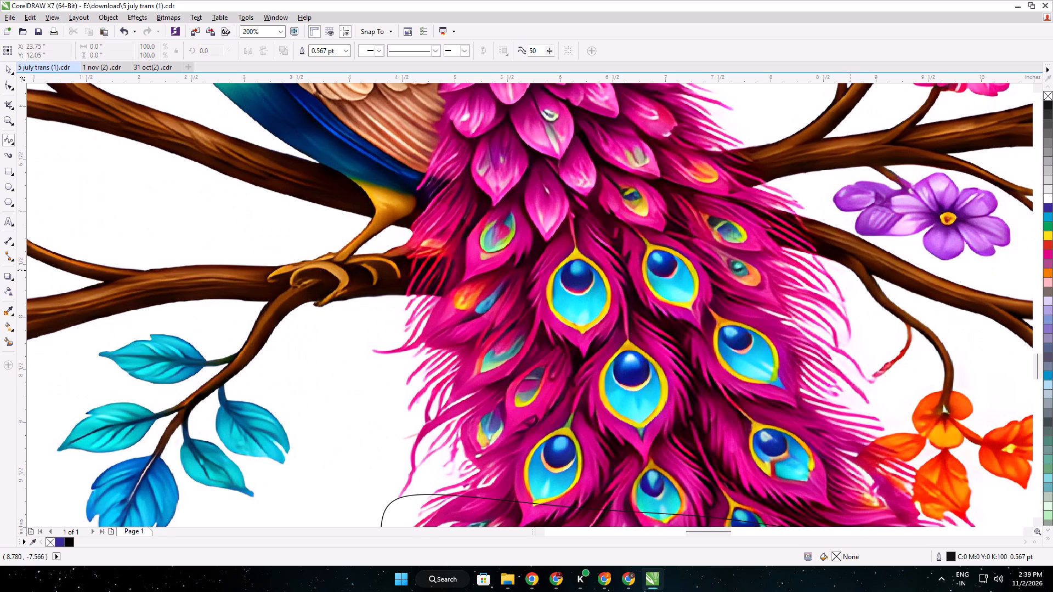
pyautogui.click(881, 278)
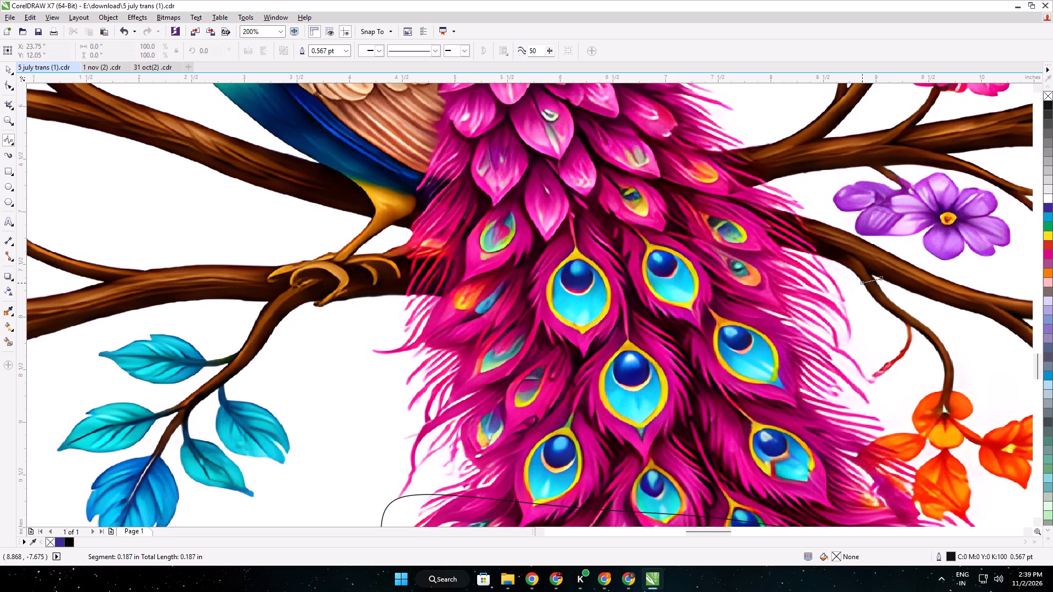
pyautogui.click(862, 282)
pyautogui.click(859, 292)
pyautogui.click(890, 328)
pyautogui.click(868, 368)
pyautogui.click(868, 401)
pyautogui.moveTo(886, 434); pyautogui.dragTo(736, 281, button='middle')
pyautogui.click(735, 296)
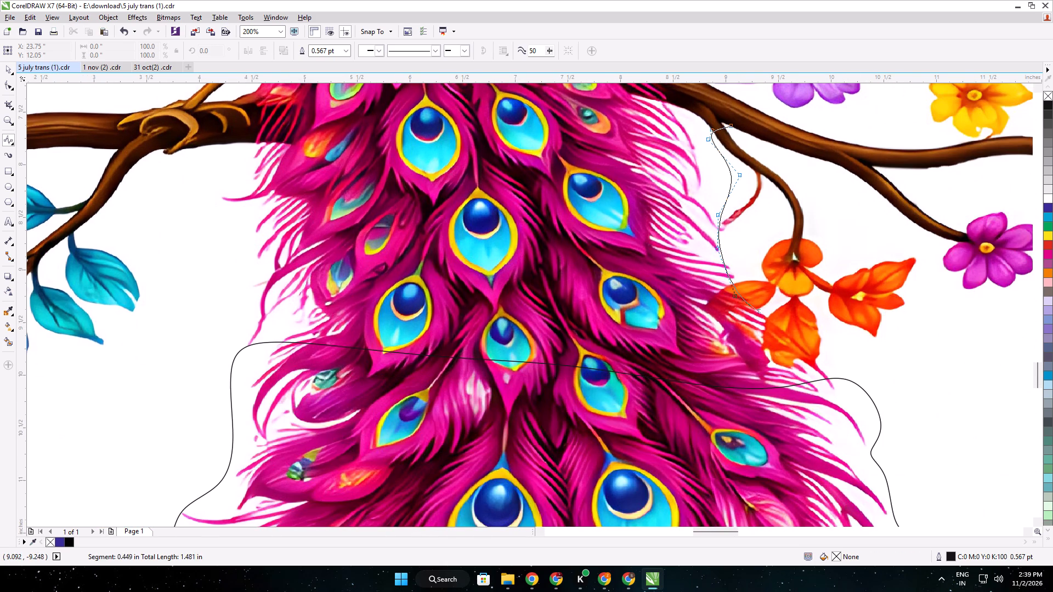
pyautogui.click(773, 321)
pyautogui.click(801, 359)
pyautogui.click(828, 358)
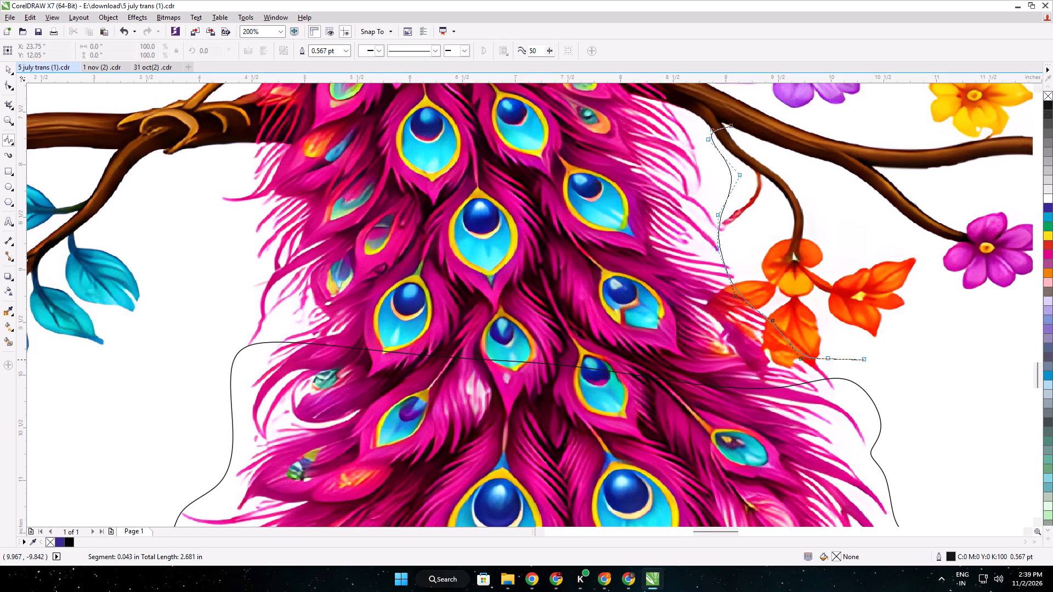
# Continue the outline around the orange flower's outer petals and back up the stem, closing it at about 2.05 by 2.19 inches.
pyautogui.click(865, 360)
pyautogui.click(908, 343)
pyautogui.click(929, 303)
pyautogui.click(926, 266)
pyautogui.click(925, 248)
pyautogui.click(892, 249)
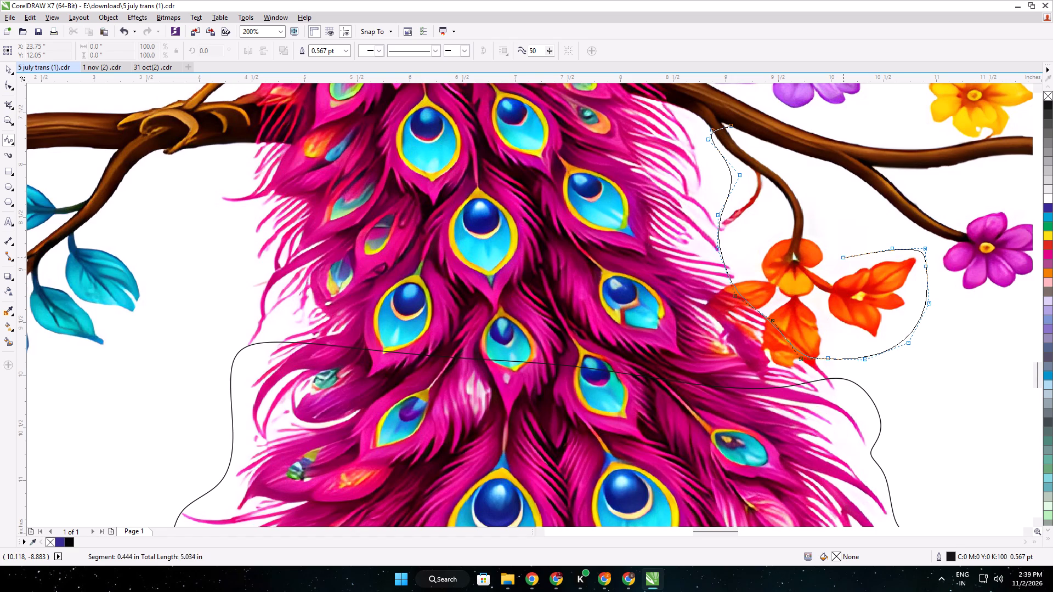
pyautogui.click(843, 258)
pyautogui.click(836, 249)
pyautogui.click(822, 224)
pyautogui.click(810, 199)
pyautogui.click(791, 177)
pyautogui.click(758, 155)
pyautogui.click(746, 143)
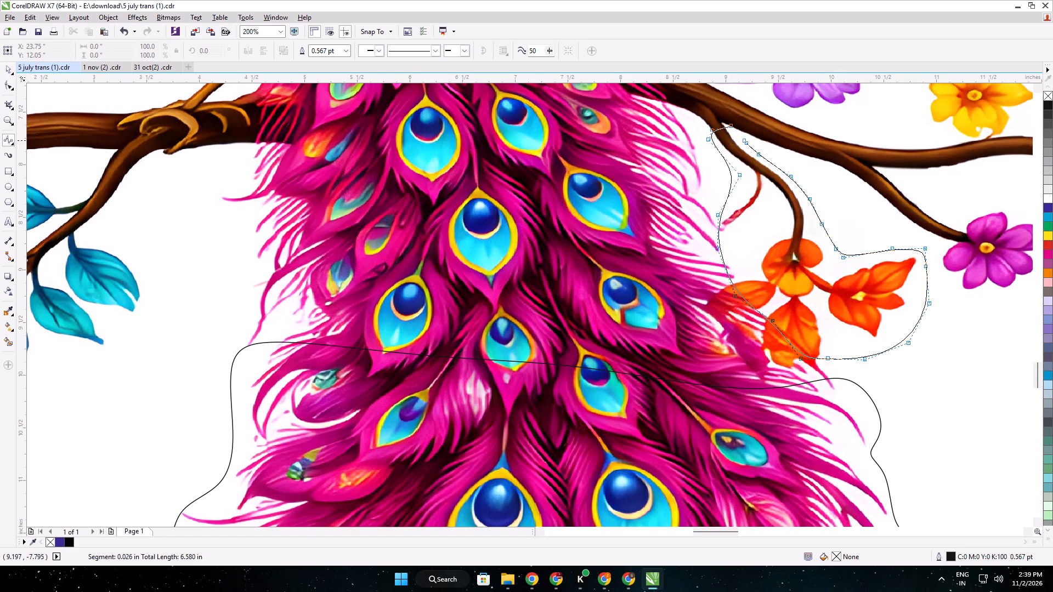
pyautogui.click(728, 128)
# Cut the outlined orange flower area out of the peacock bitmap with Simplify.
pyautogui.click(2, 73)
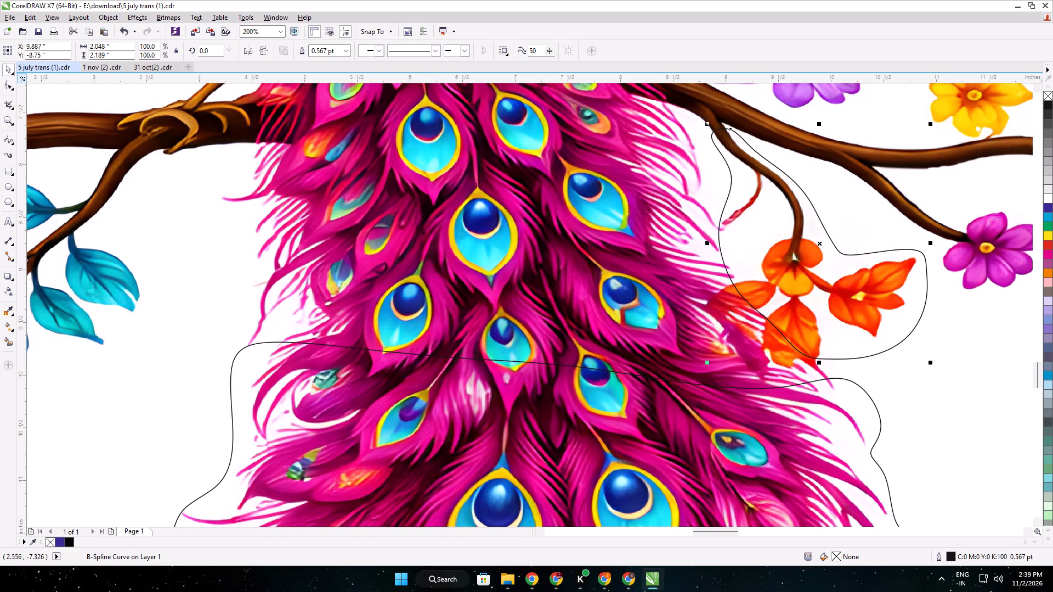
pyautogui.keyDown('shift'); pyautogui.click(534, 174); pyautogui.keyUp('shift')
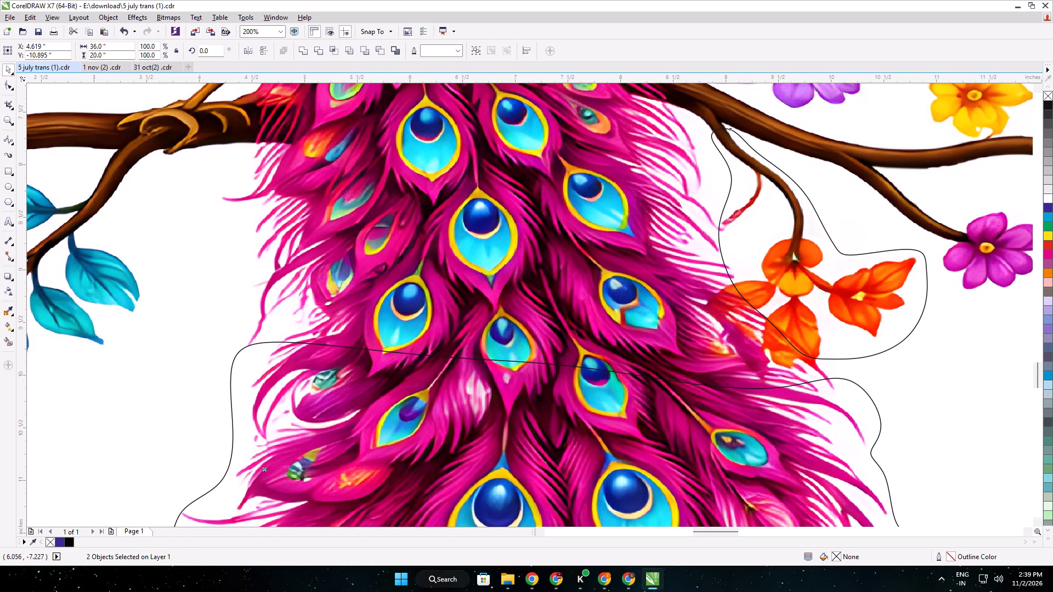
pyautogui.click(348, 51)
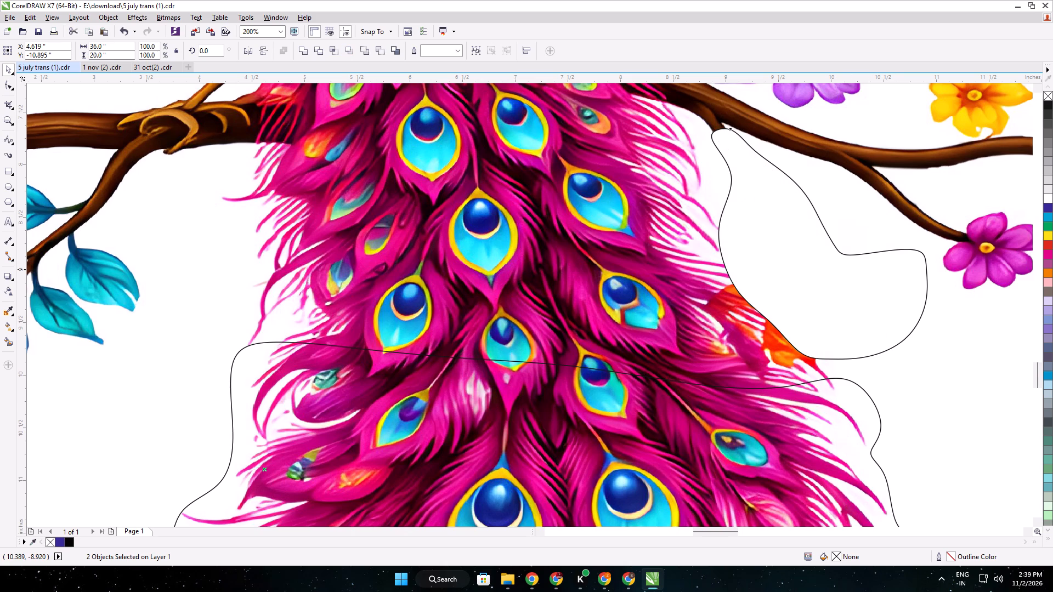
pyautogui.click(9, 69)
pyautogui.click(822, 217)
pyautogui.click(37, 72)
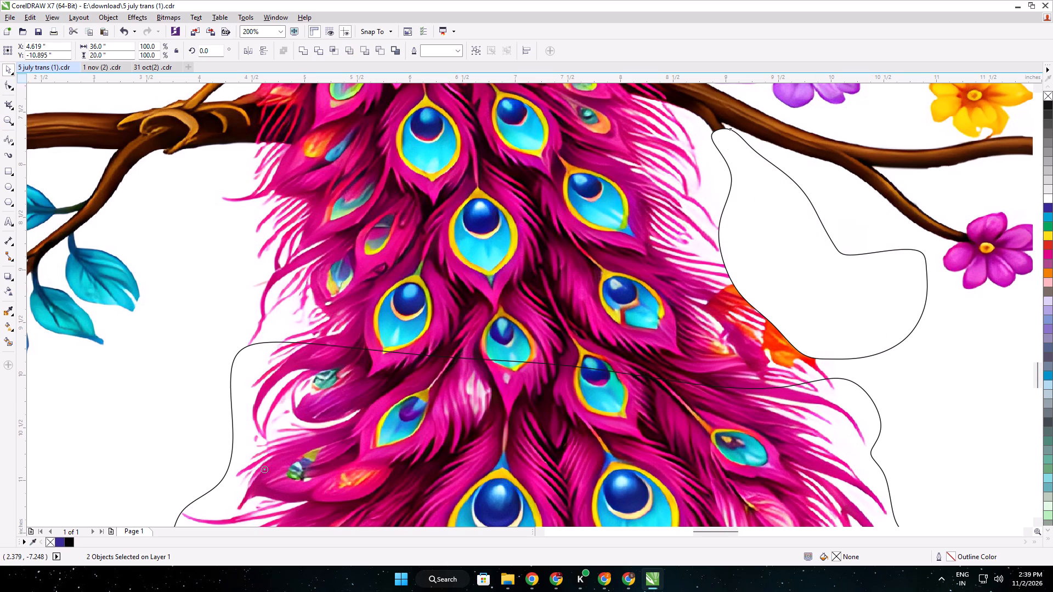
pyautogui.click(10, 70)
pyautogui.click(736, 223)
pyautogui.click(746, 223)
# Delete the leftover cutting outline where the orange flower was removed beside the peacock's tail.
pyautogui.scroll(-1, 757, 227)
pyautogui.click(895, 311)
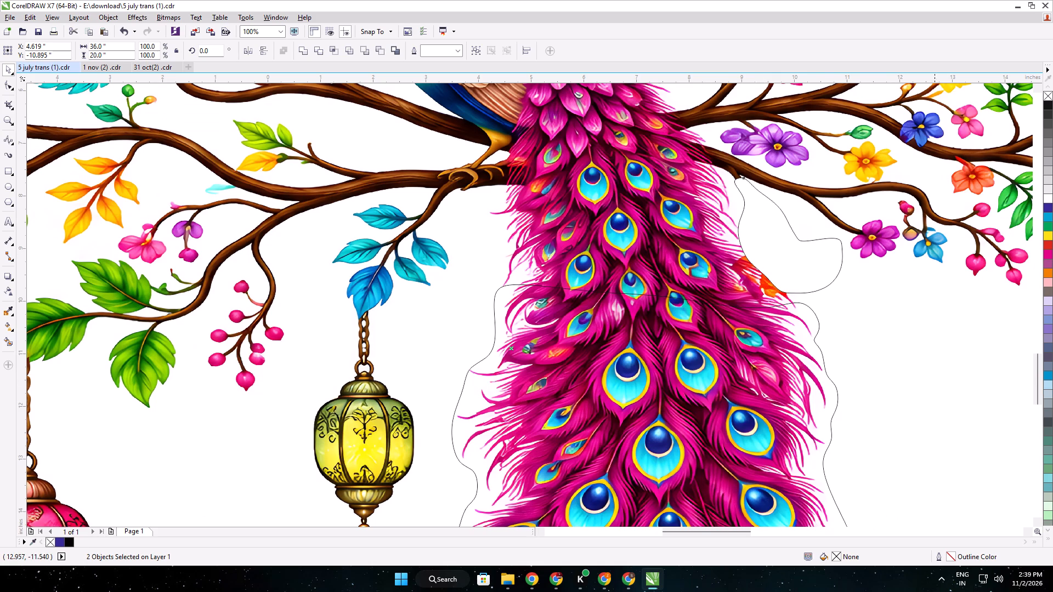
pyautogui.click(831, 284)
pyautogui.click(923, 337)
pyautogui.scroll(-3, 923, 337)
pyautogui.click(621, 146)
pyautogui.moveTo(705, 152); pyautogui.dragTo(799, 290)
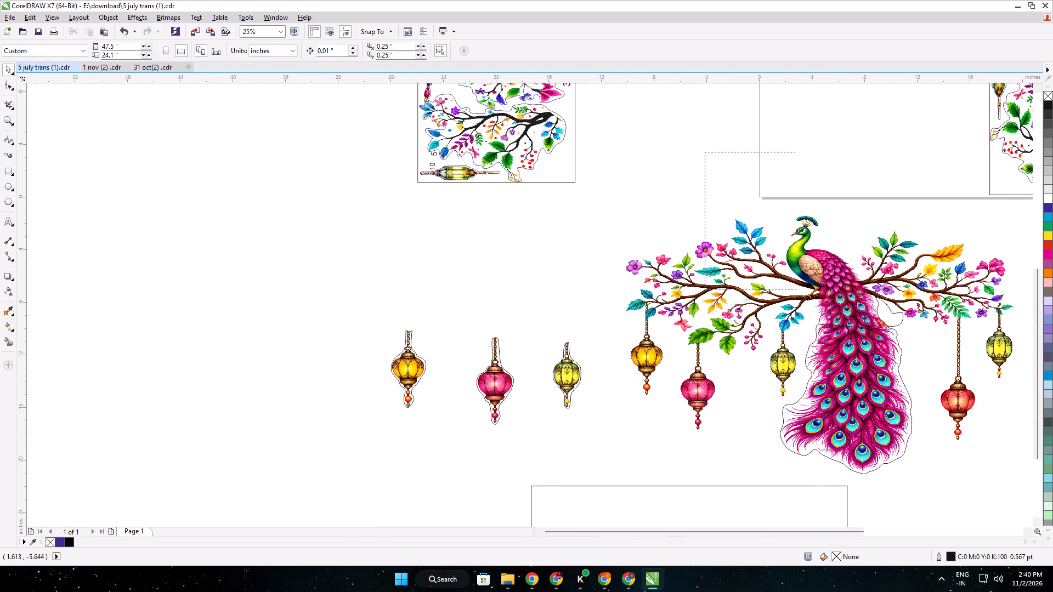
pyautogui.moveTo(799, 290); pyautogui.dragTo(930, 333)
pyautogui.moveTo(820, 303); pyautogui.dragTo(930, 333, button='right')
pyautogui.press('Delete')
# Look over the peacock design, its branches and the separated lanterns to see what still needs outlining.
pyautogui.scroll(1, 905, 298)
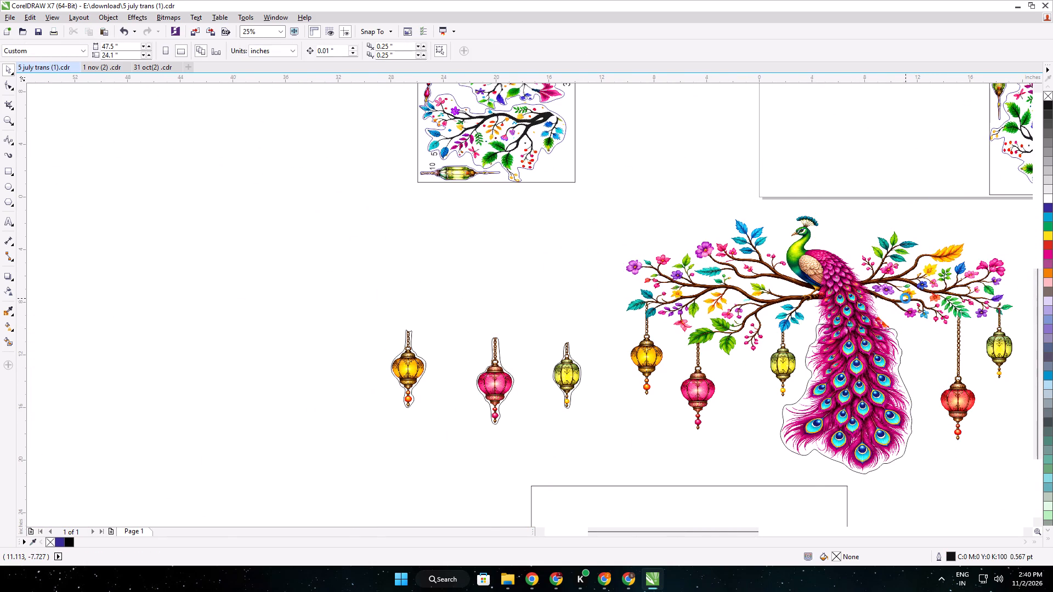
pyautogui.moveTo(696, 284); pyautogui.dragTo(681, 280, button='middle')
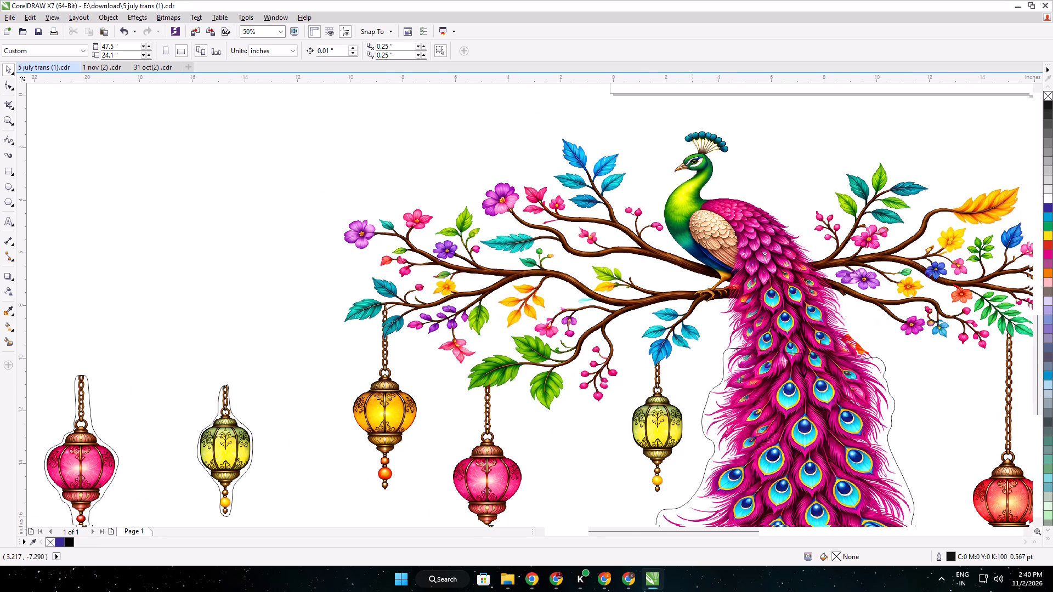
pyautogui.moveTo(681, 280); pyautogui.dragTo(424, 258, button='middle')
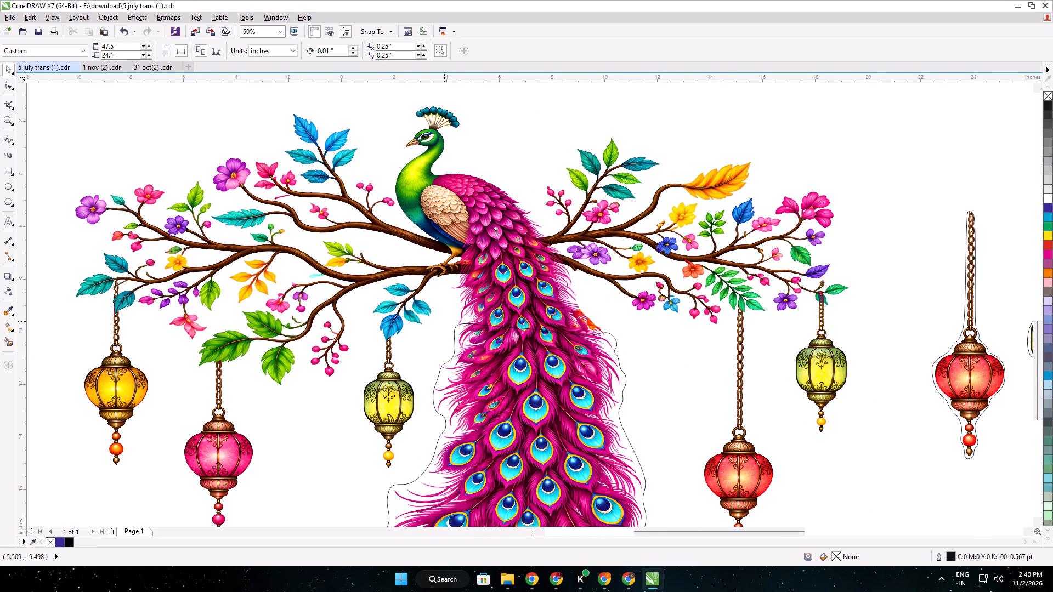
pyautogui.moveTo(537, 213); pyautogui.dragTo(184, 485, button='middle')
pyautogui.scroll(-1, 194, 479)
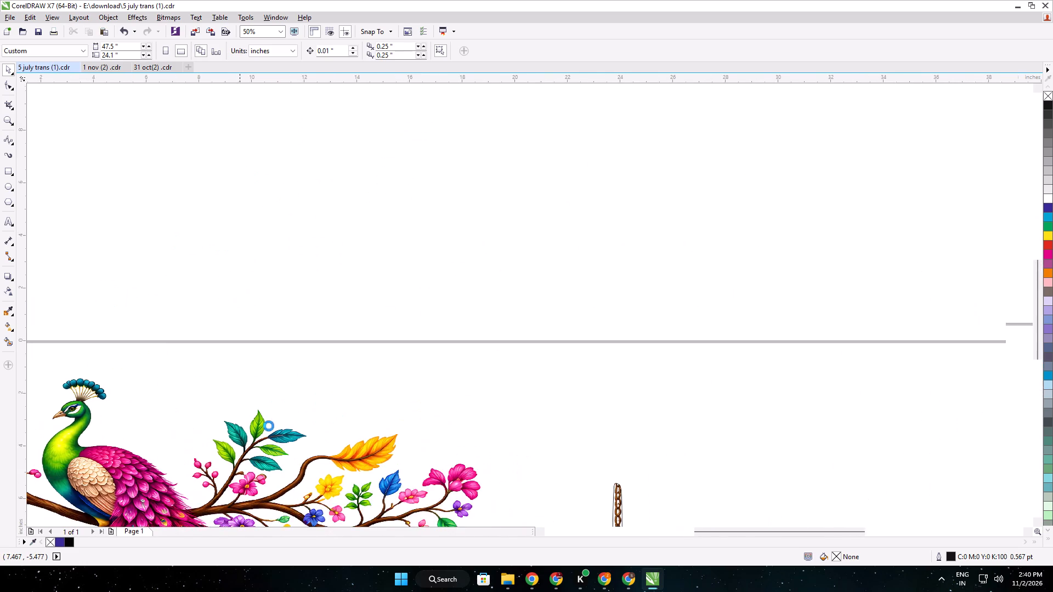
pyautogui.scroll(-1, 598, 298)
pyautogui.scroll(1, 717, 267)
pyautogui.moveTo(601, 325); pyautogui.dragTo(635, 200, button='middle')
pyautogui.scroll(-1, 426, 313)
pyautogui.moveTo(371, 323); pyautogui.dragTo(511, 281, button='middle')
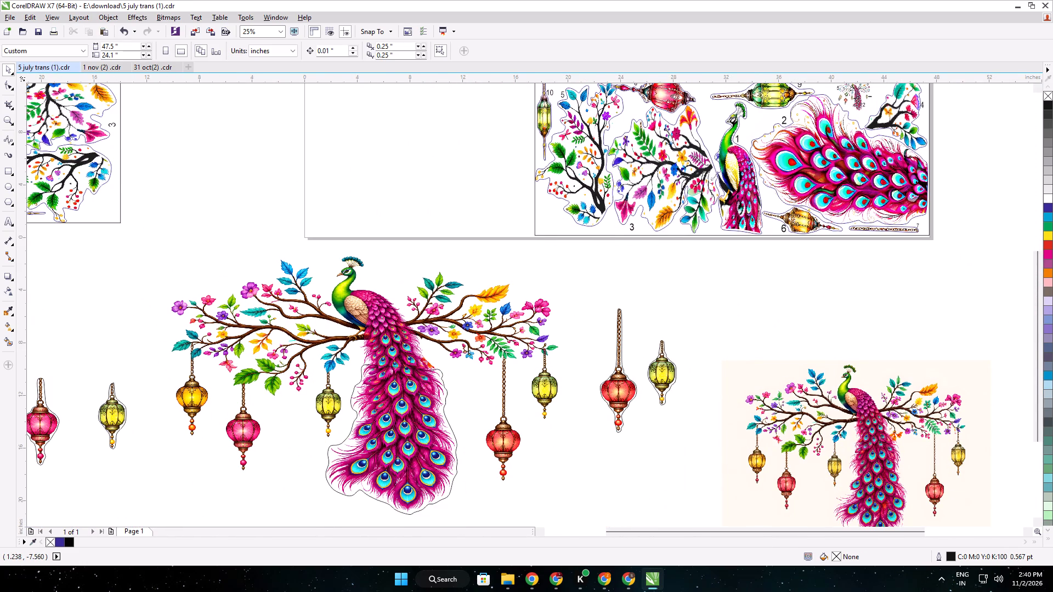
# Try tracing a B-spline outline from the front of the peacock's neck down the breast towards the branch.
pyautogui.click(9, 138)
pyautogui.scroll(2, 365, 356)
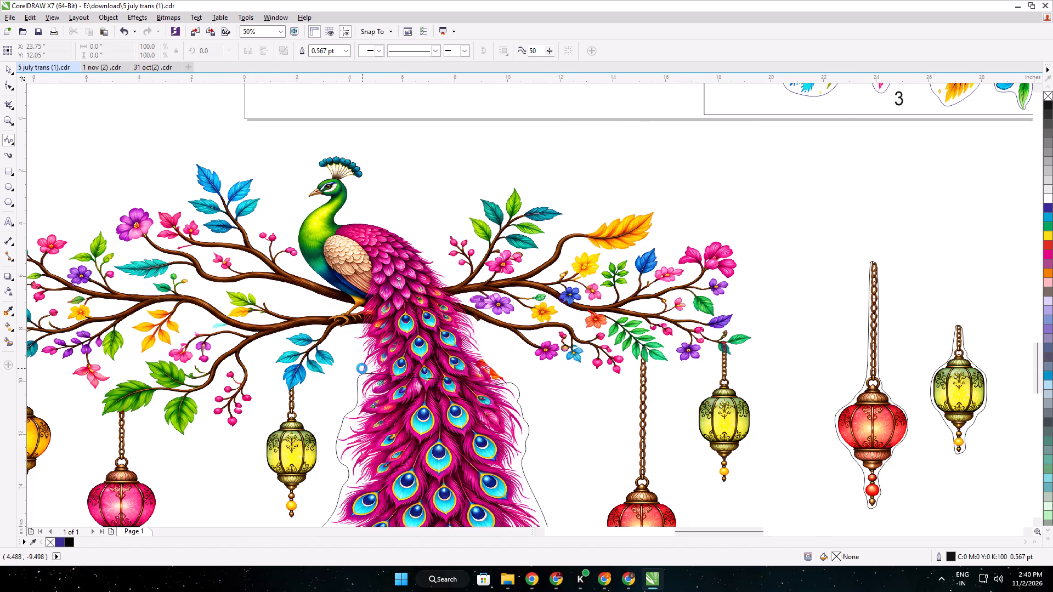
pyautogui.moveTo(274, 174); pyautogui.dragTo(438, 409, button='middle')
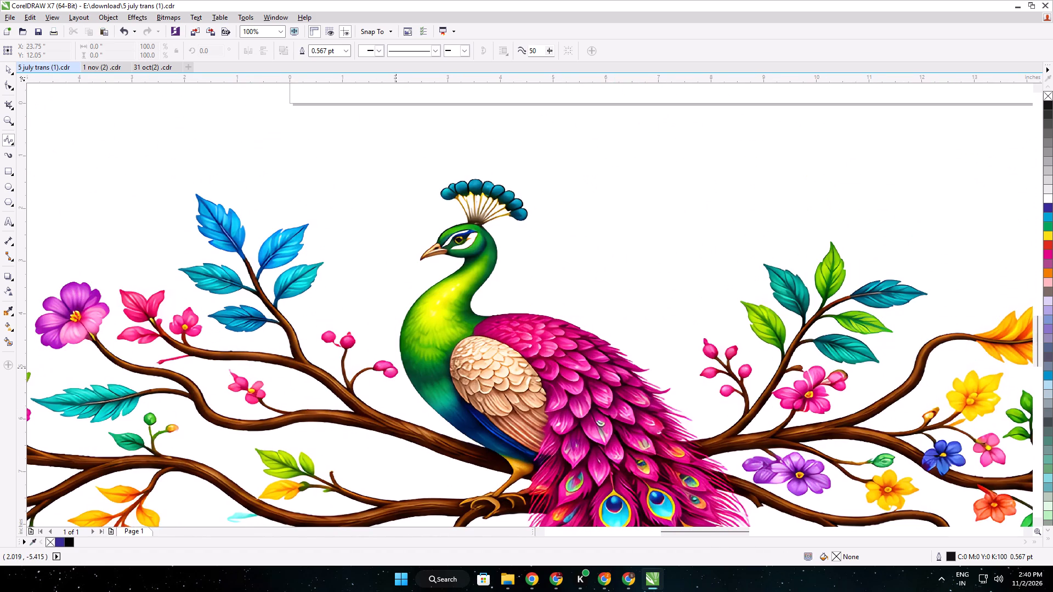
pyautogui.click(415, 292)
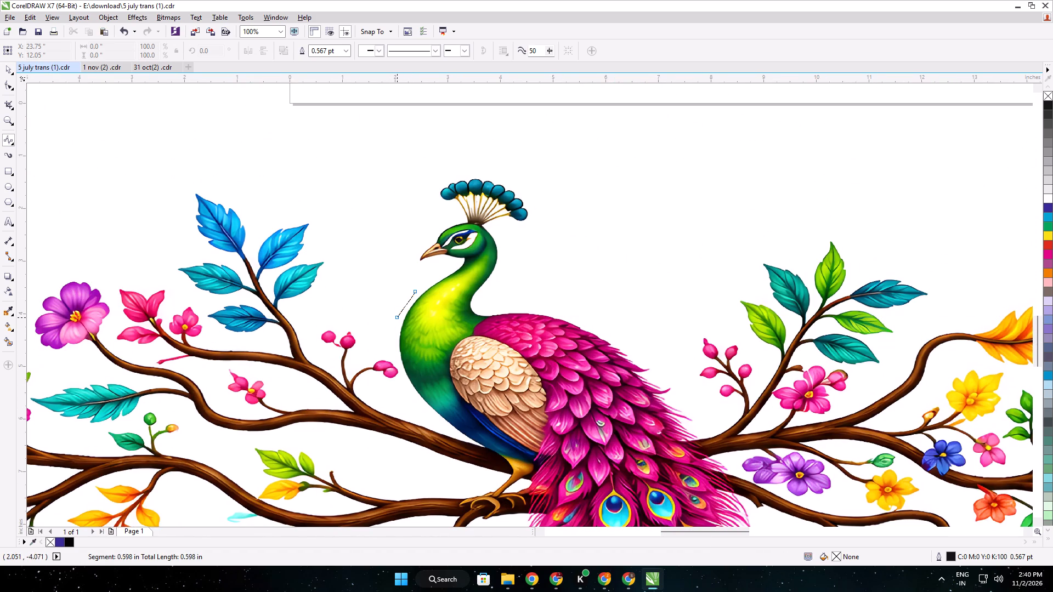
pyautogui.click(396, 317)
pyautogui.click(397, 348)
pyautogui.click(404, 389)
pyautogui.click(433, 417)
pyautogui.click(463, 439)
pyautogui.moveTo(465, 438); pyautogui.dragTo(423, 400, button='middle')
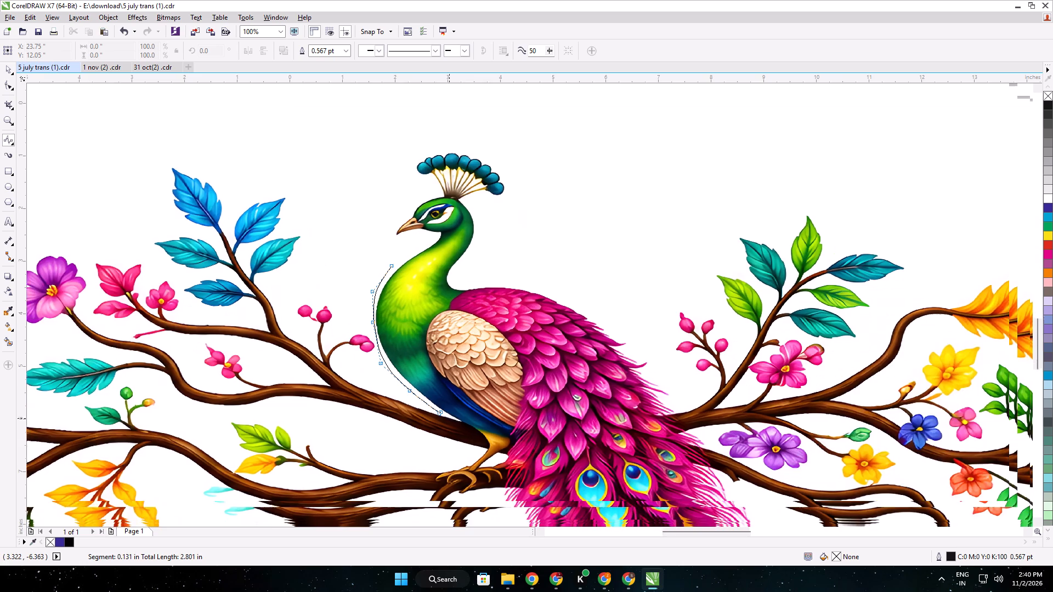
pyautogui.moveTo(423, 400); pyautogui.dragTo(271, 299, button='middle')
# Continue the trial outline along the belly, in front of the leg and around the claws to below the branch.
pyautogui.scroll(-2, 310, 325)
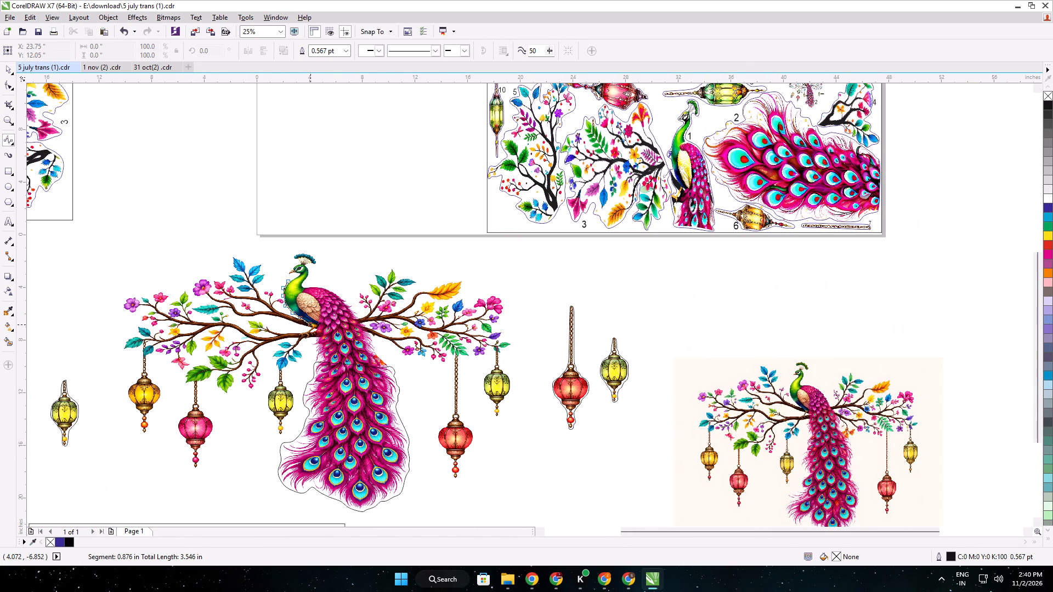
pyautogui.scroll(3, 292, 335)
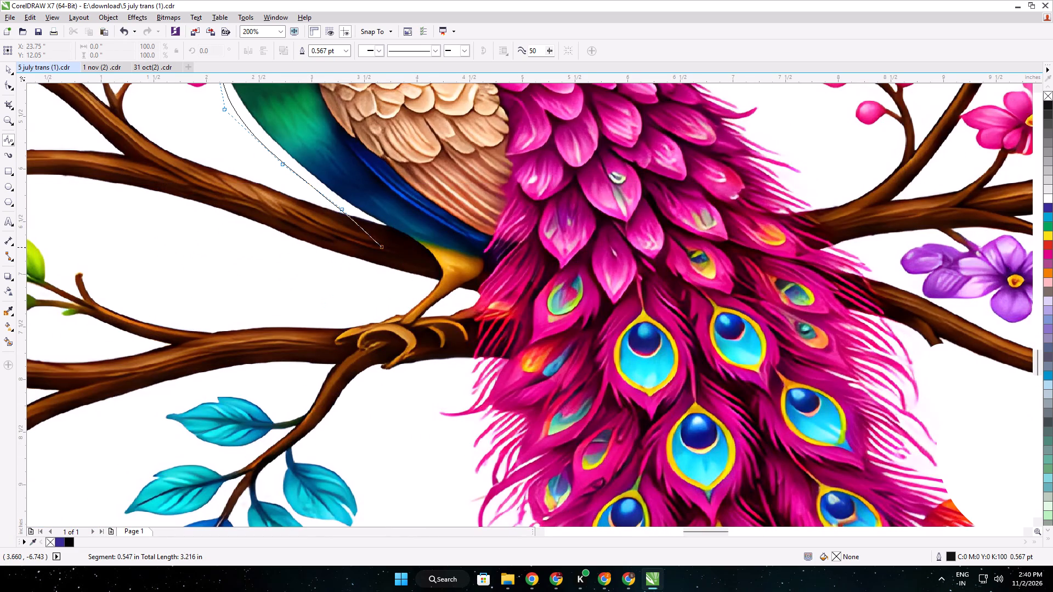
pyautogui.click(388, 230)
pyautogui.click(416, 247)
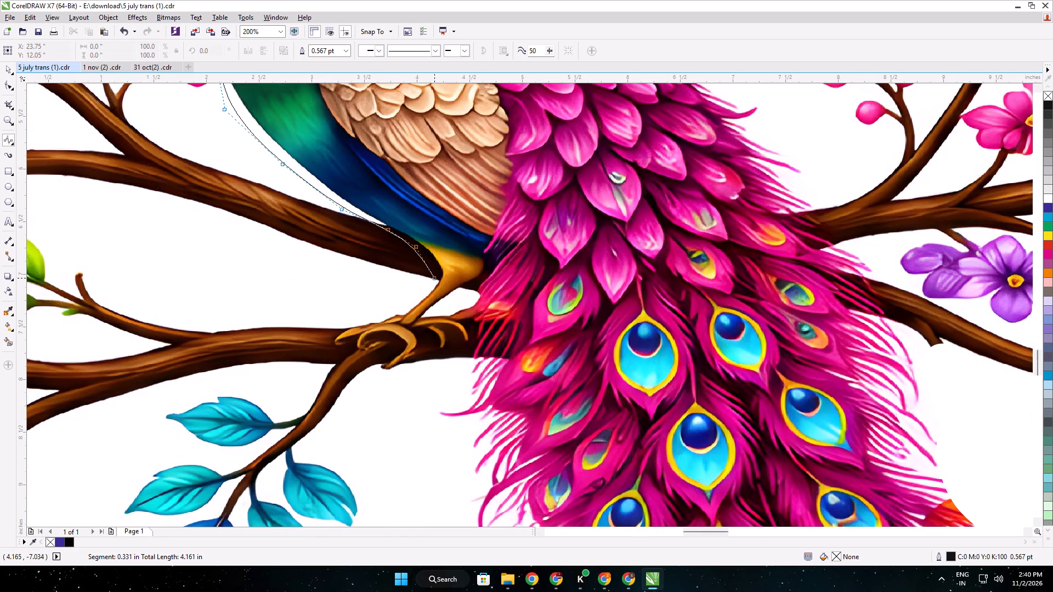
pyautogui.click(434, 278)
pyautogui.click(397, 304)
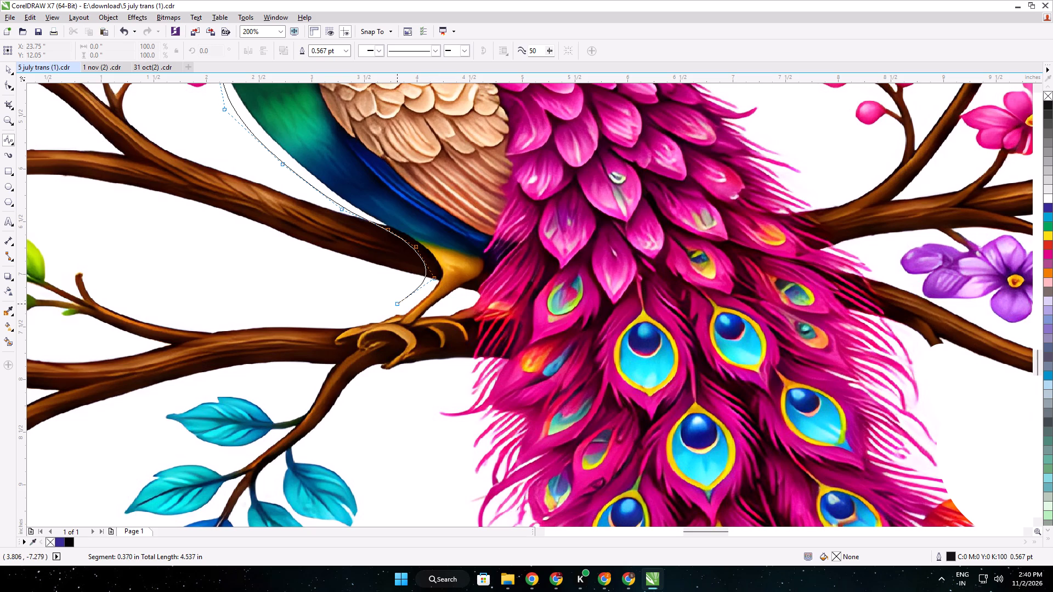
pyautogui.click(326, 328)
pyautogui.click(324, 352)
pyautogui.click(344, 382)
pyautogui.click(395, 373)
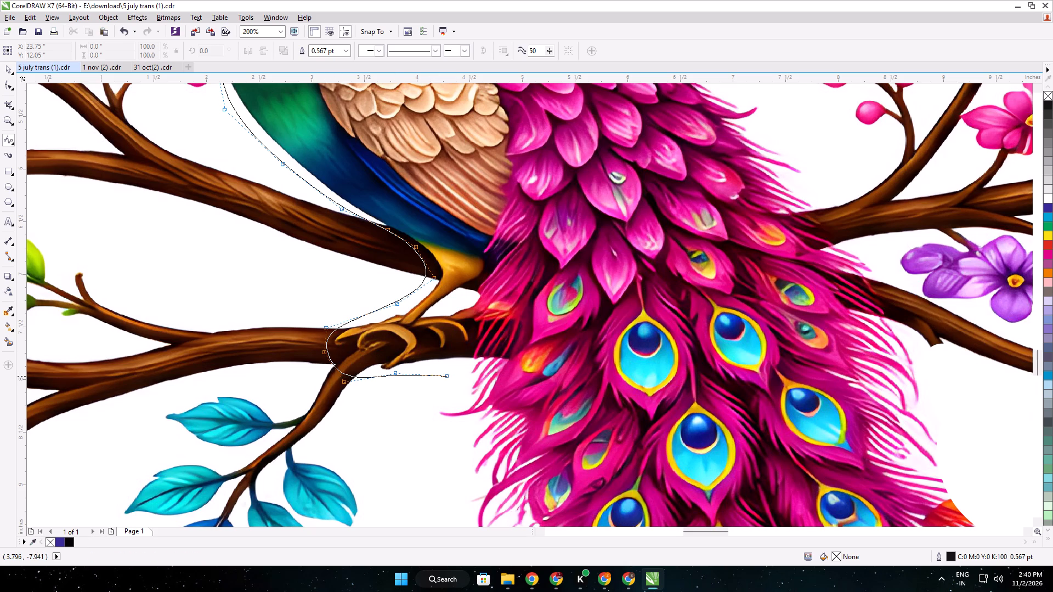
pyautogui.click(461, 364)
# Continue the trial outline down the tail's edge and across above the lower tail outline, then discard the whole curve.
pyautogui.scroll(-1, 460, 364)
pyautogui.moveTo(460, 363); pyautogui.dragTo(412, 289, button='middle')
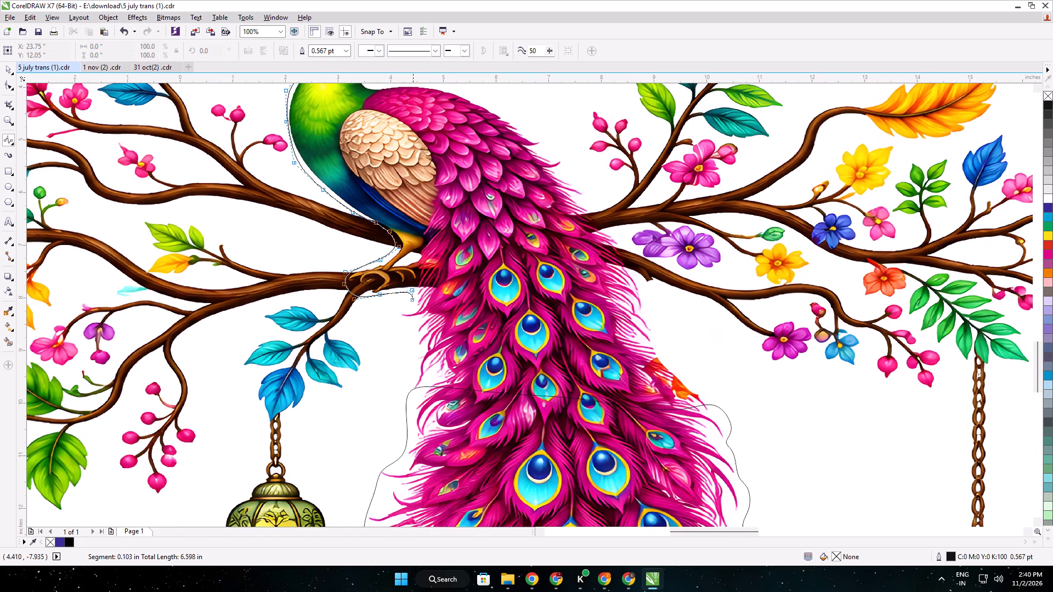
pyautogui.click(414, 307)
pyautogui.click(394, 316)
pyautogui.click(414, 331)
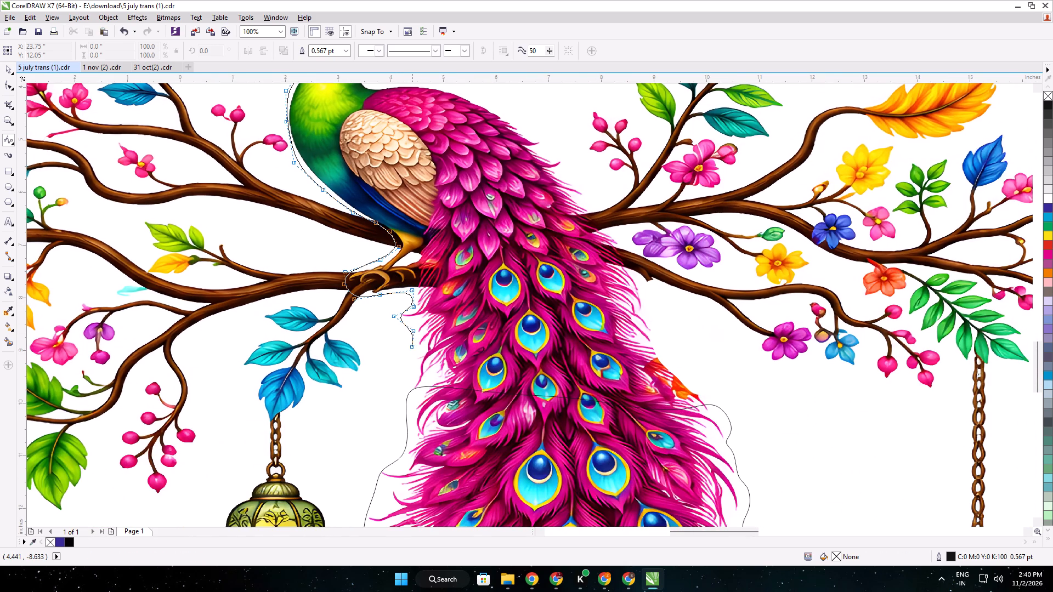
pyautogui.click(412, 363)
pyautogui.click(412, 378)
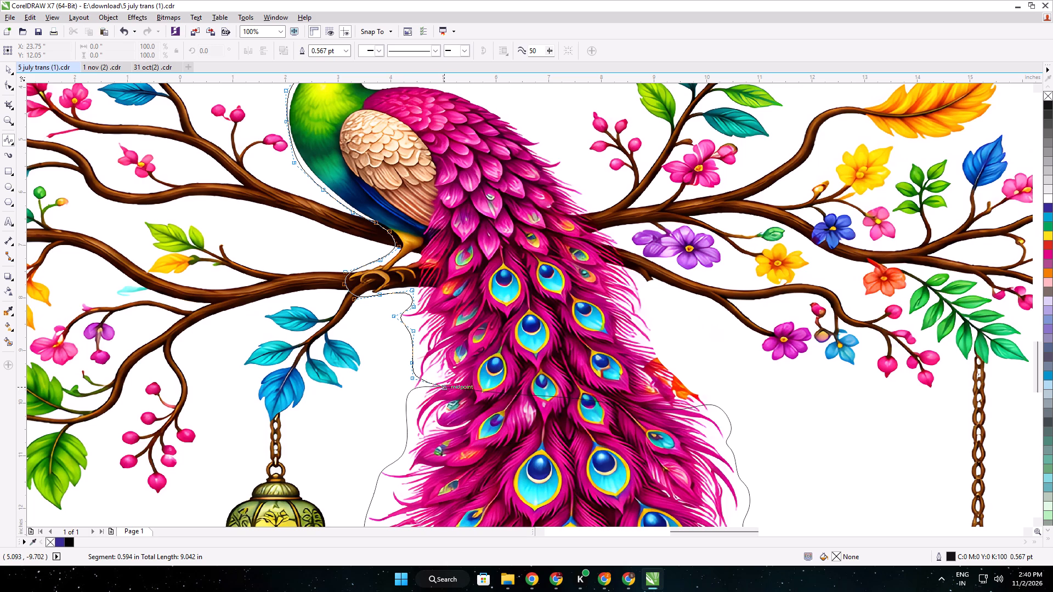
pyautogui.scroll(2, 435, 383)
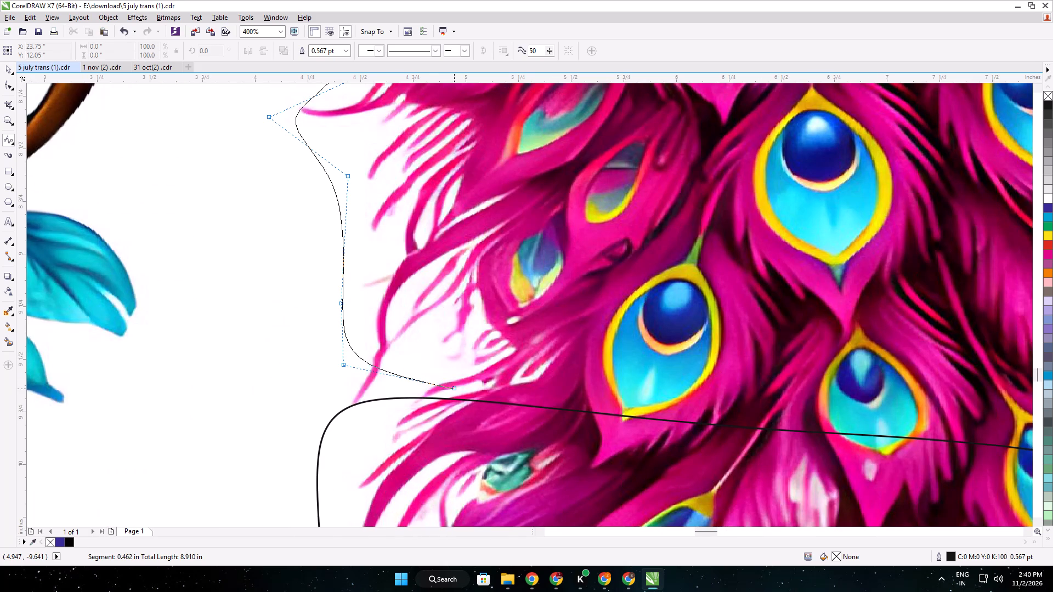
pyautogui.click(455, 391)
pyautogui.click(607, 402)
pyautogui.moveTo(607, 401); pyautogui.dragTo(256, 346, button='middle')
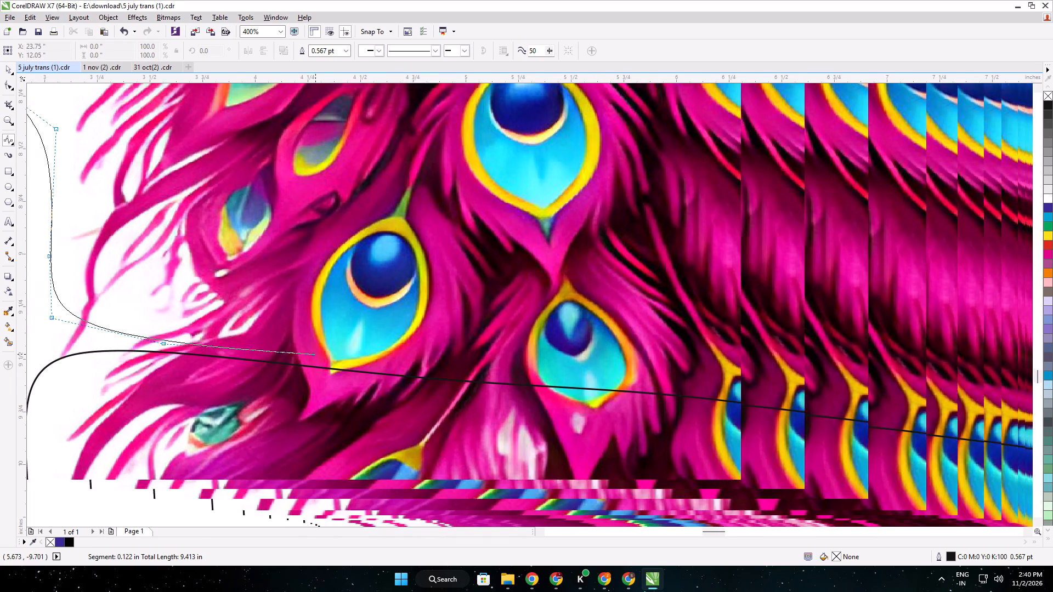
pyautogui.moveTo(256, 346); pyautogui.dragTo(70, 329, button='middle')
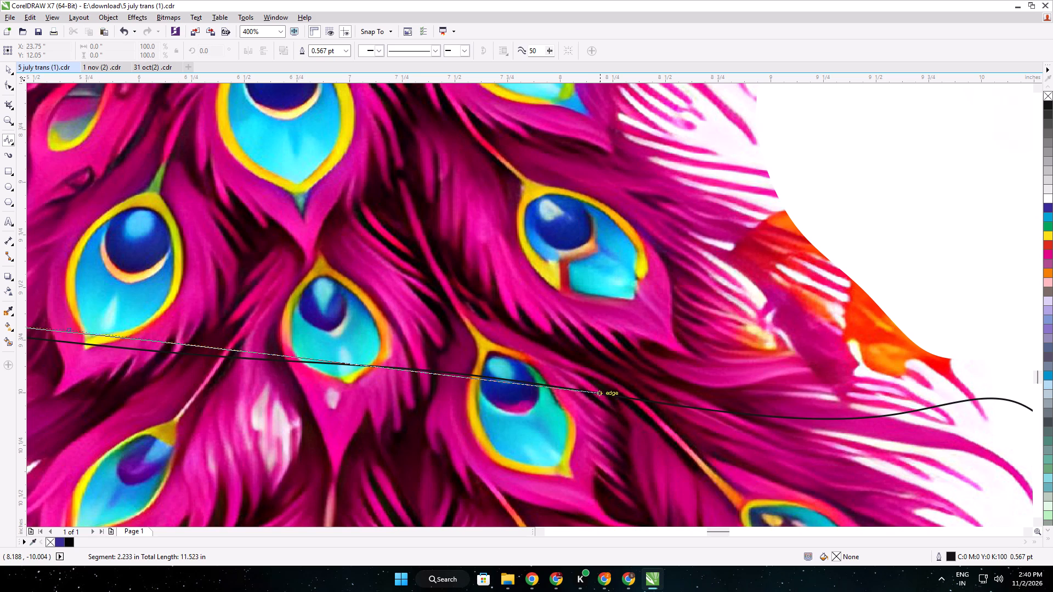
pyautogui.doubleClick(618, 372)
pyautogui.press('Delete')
# Start a new B-spline outline at the front of the peacock's crest, tracing past the forehead and around the beak.
pyautogui.scroll(-1, 541, 326)
pyautogui.moveTo(490, 322); pyautogui.dragTo(765, 384, button='middle')
pyautogui.scroll(-1, 543, 295)
pyautogui.moveTo(559, 238); pyautogui.dragTo(677, 504, button='middle')
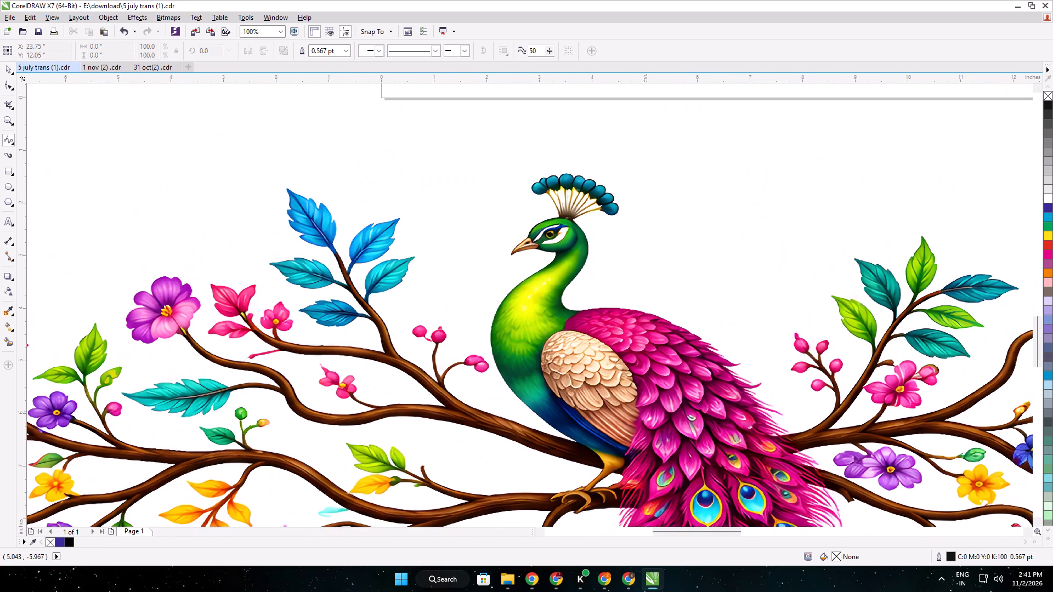
pyautogui.click(526, 186)
pyautogui.click(546, 214)
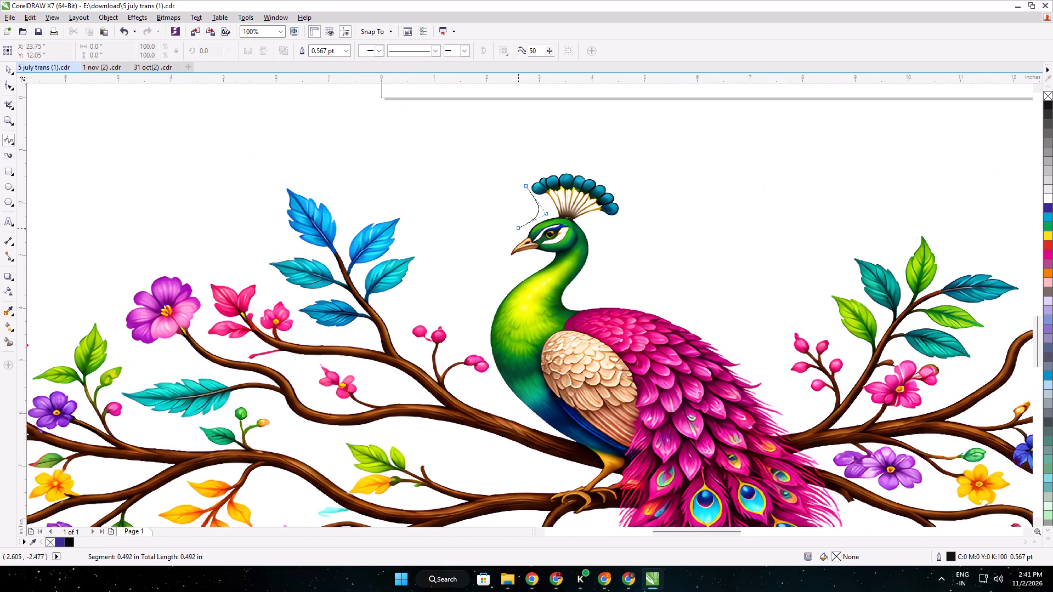
pyautogui.click(518, 228)
pyautogui.click(506, 246)
pyautogui.click(505, 258)
pyautogui.click(535, 259)
# Continue the peacock outline under the beak to the throat and down the front of the neck to the upper breast.
pyautogui.scroll(-2, 518, 280)
pyautogui.moveTo(519, 279); pyautogui.dragTo(496, 317, button='middle')
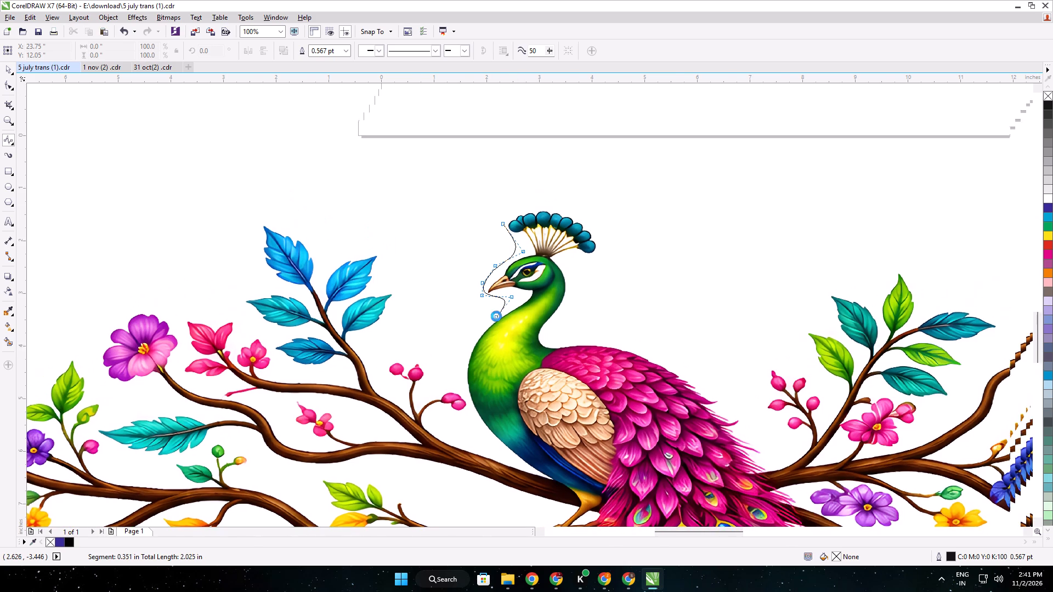
pyautogui.scroll(-3, 499, 310)
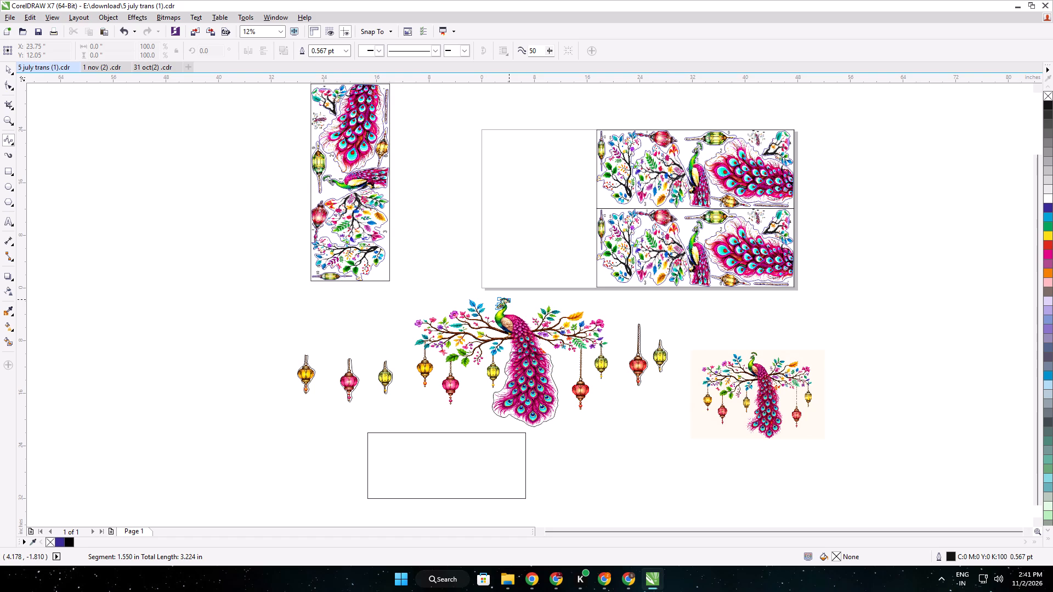
pyautogui.scroll(2, 523, 310)
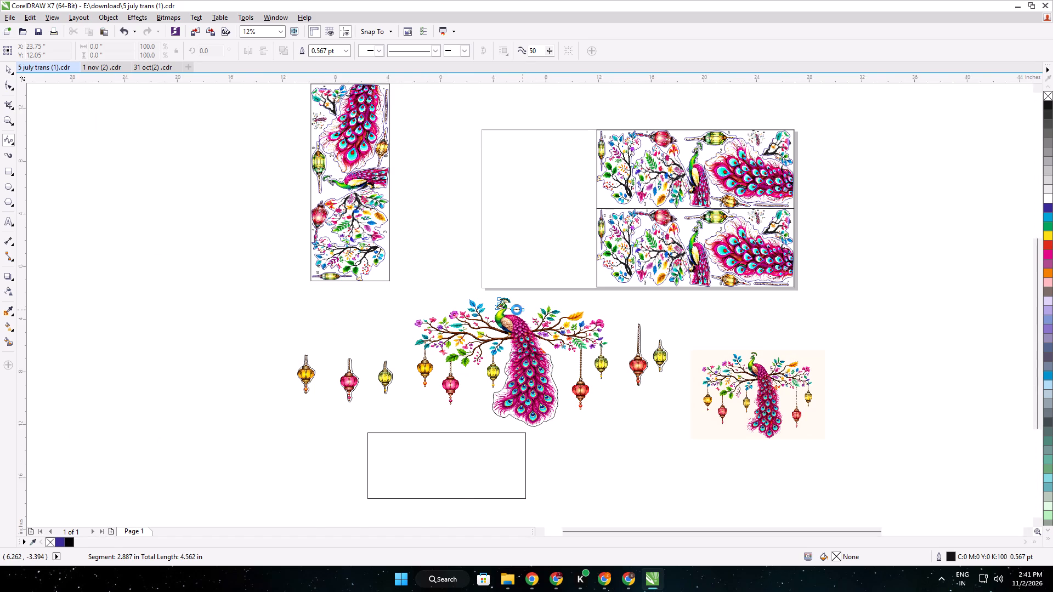
pyautogui.scroll(1, 480, 306)
pyautogui.scroll(1, 392, 293)
pyautogui.moveTo(392, 293); pyautogui.dragTo(461, 258, button='middle')
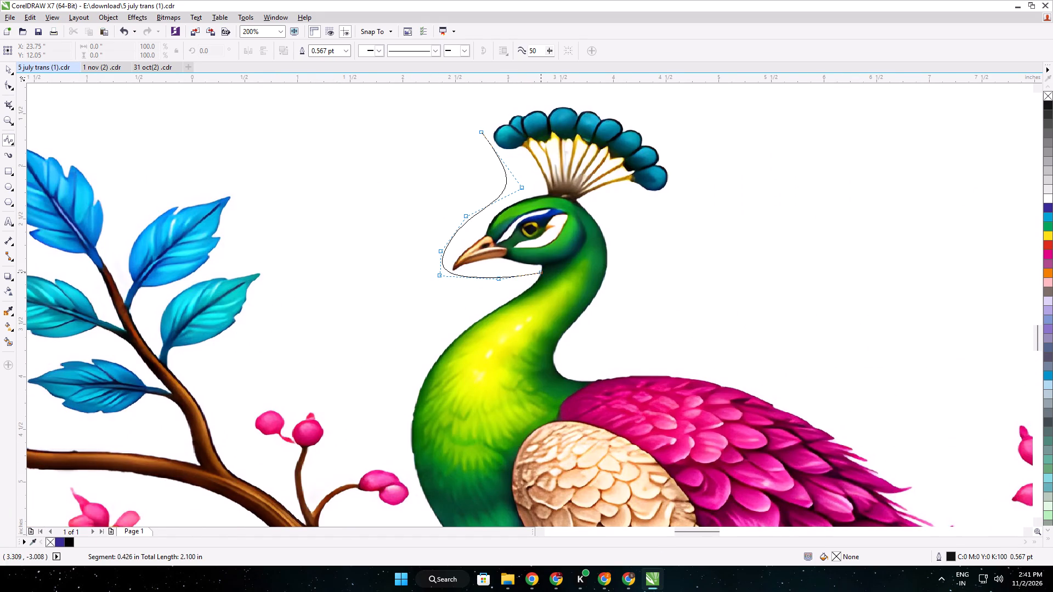
pyautogui.click(522, 286)
pyautogui.click(465, 317)
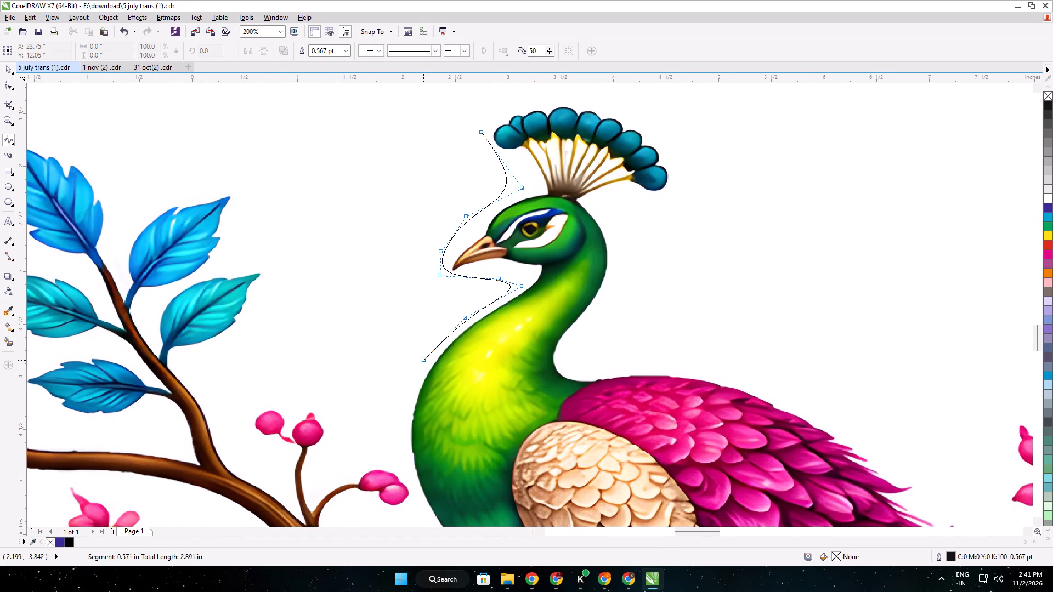
pyautogui.click(423, 363)
pyautogui.click(406, 400)
# Continue the peacock outline from the upper breast down the belly to the front of the leg.
pyautogui.moveTo(407, 398); pyautogui.dragTo(365, 130, button='middle')
pyautogui.click(364, 191)
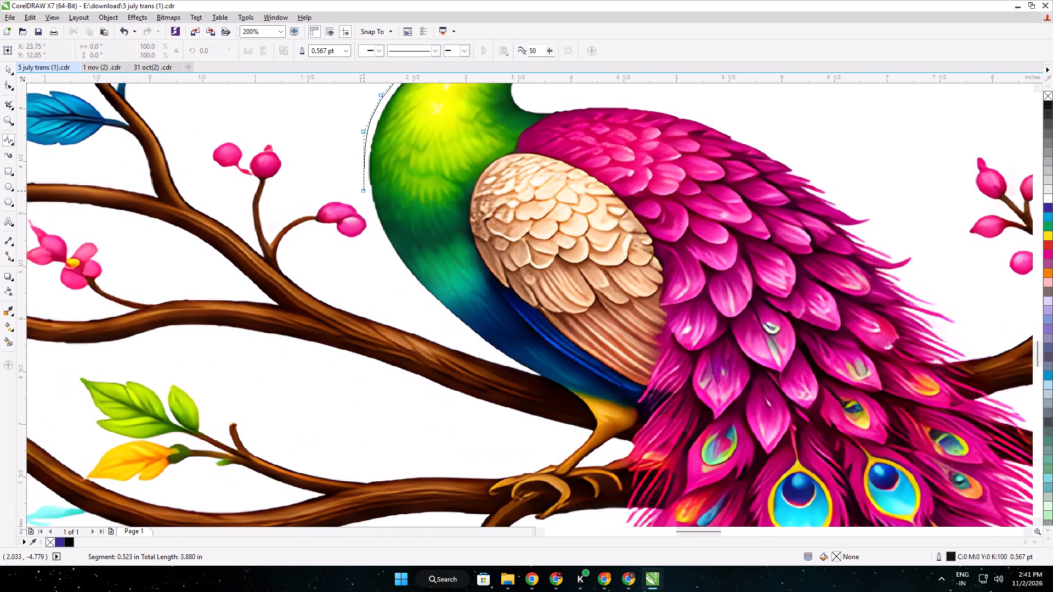
pyautogui.click(380, 244)
pyautogui.click(421, 295)
pyautogui.click(482, 344)
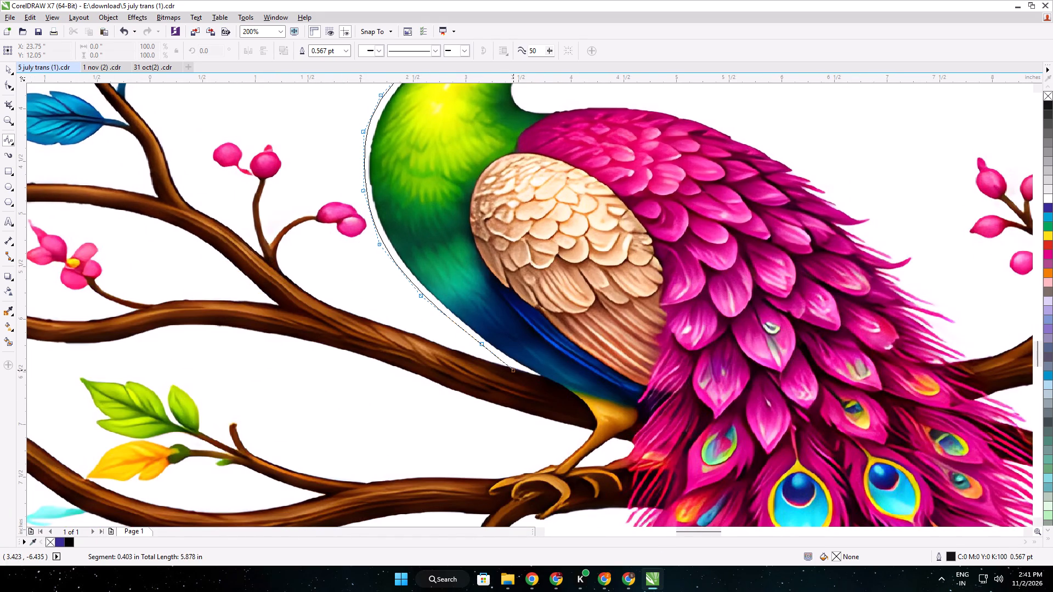
pyautogui.click(517, 368)
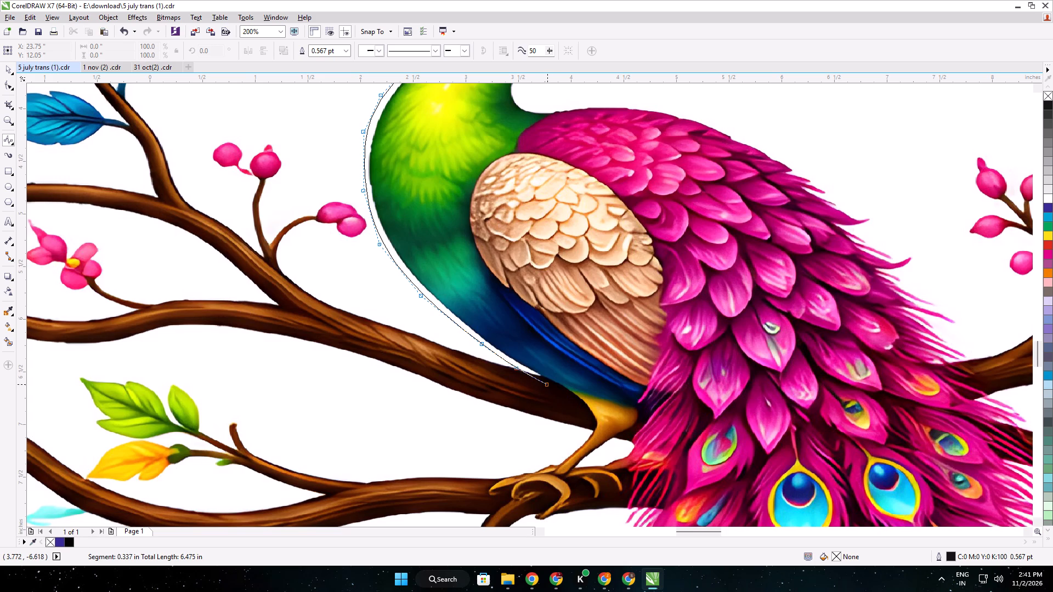
pyautogui.click(547, 384)
pyautogui.click(571, 396)
pyautogui.click(582, 412)
pyautogui.click(590, 424)
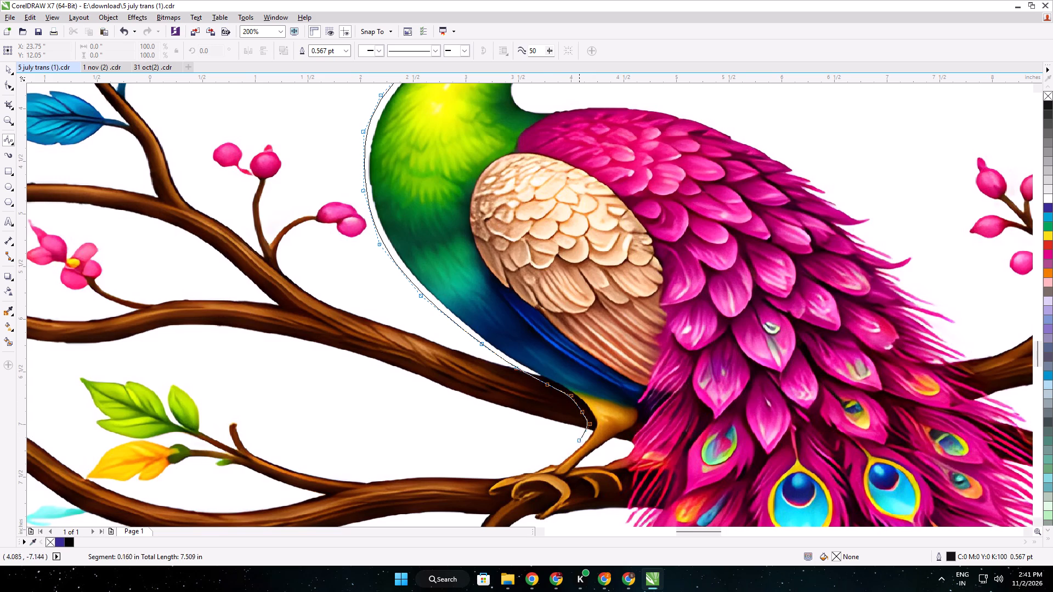
# Continue the outline down the front of the leg, around the claws and below the branch to the tail.
pyautogui.click(576, 445)
pyautogui.click(553, 458)
pyautogui.moveTo(529, 464); pyautogui.dragTo(524, 466)
pyautogui.click(504, 473)
pyautogui.moveTo(490, 474); pyautogui.dragTo(485, 355, button='middle')
pyautogui.scroll(1, 490, 474)
pyautogui.click(476, 368)
pyautogui.click(479, 384)
pyautogui.click(502, 380)
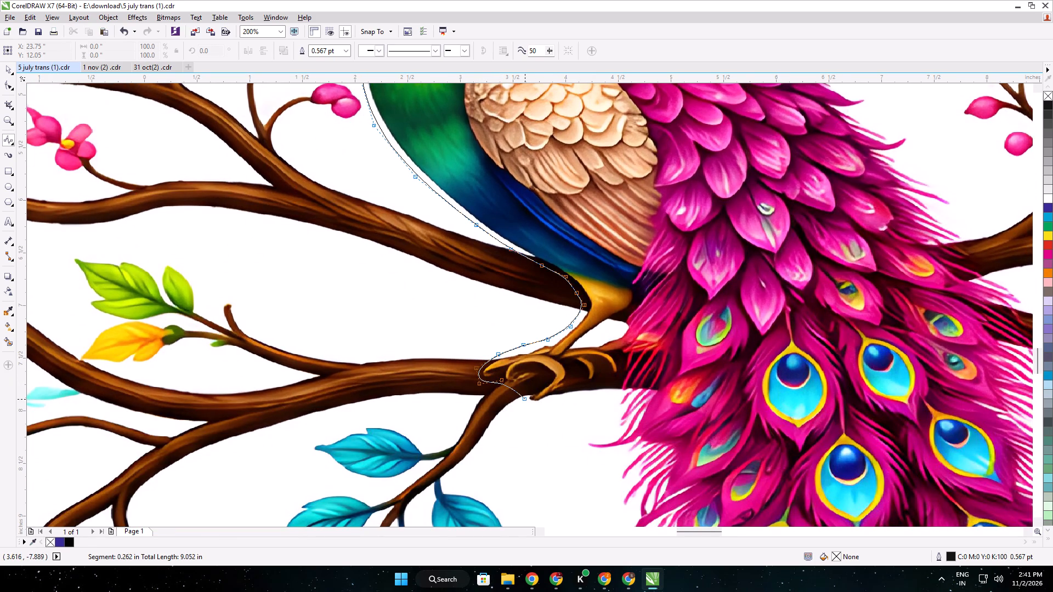
pyautogui.click(525, 399)
pyautogui.click(537, 408)
pyautogui.click(569, 399)
pyautogui.click(615, 396)
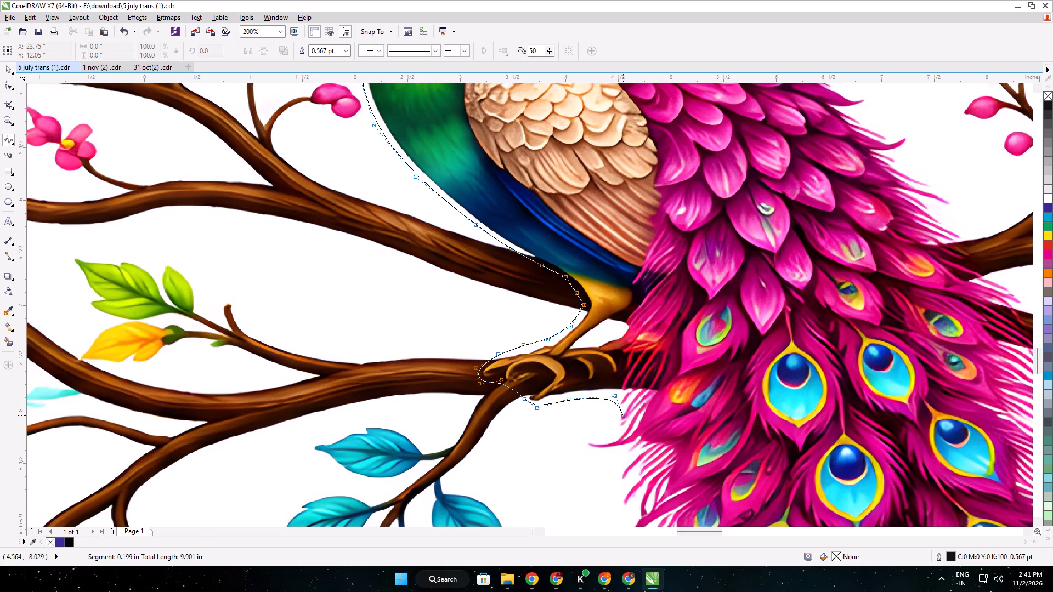
# Continue the outline around the protruding feather tip and down the tail's edge to meet the lower tail outline.
pyautogui.click(616, 412)
pyautogui.click(609, 426)
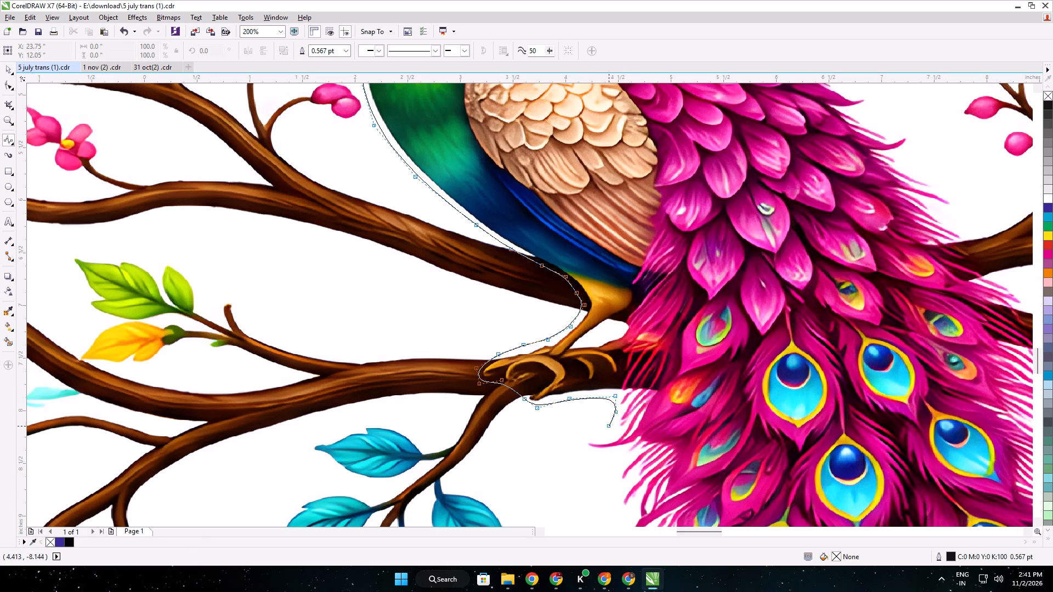
pyautogui.click(588, 434)
pyautogui.click(576, 439)
pyautogui.click(587, 458)
pyautogui.click(623, 457)
pyautogui.moveTo(622, 451); pyautogui.dragTo(587, 202, button='middle')
pyautogui.click(580, 248)
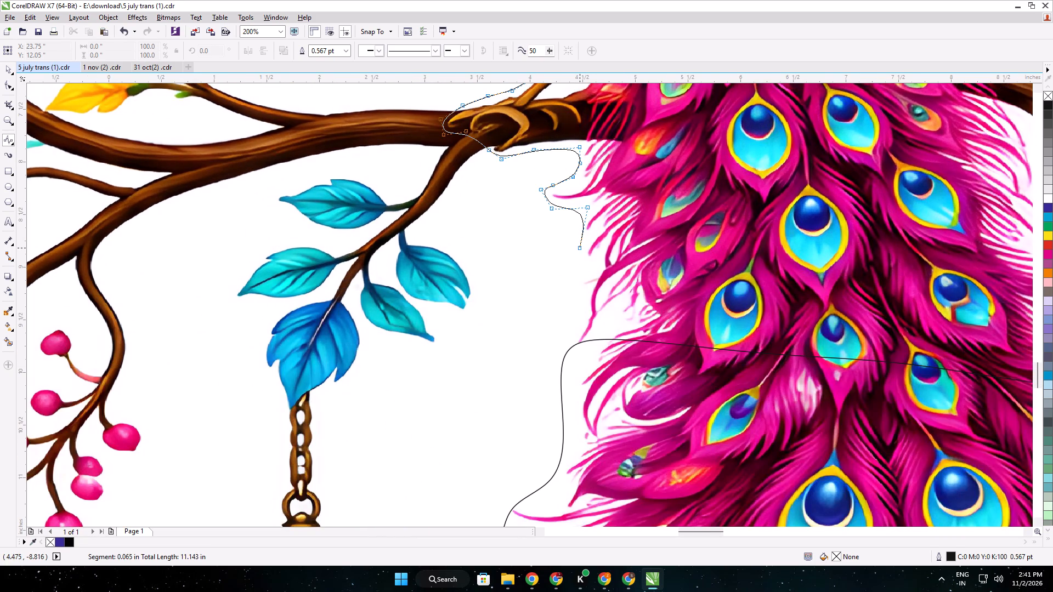
pyautogui.click(573, 279)
pyautogui.click(572, 312)
pyautogui.click(570, 343)
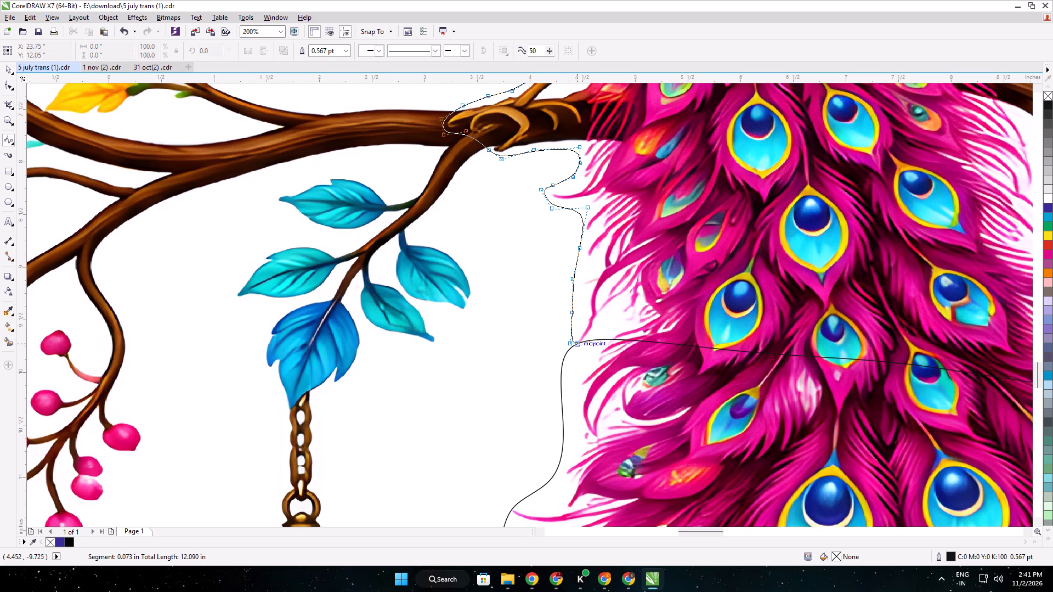
# Continue the outline across the tail along the top edge of the lower tail outline to its far side.
pyautogui.click(581, 342)
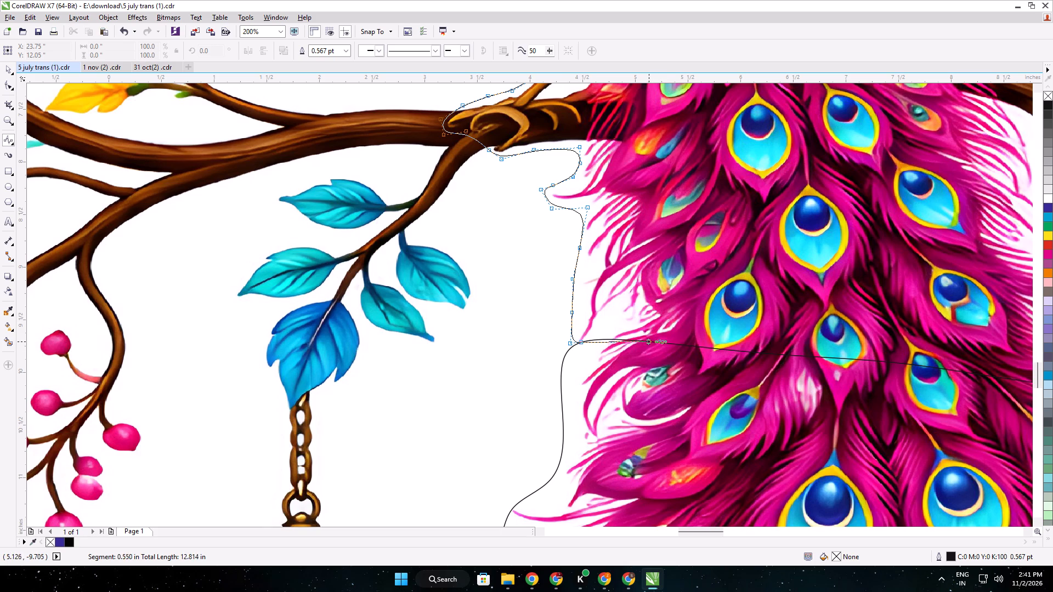
pyautogui.click(653, 339)
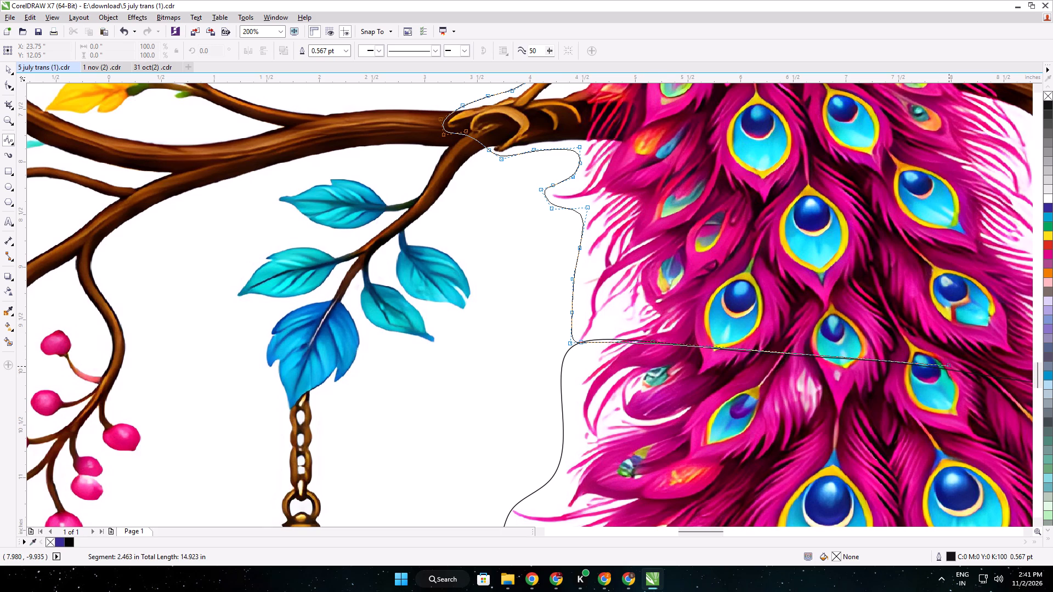
pyautogui.click(851, 360)
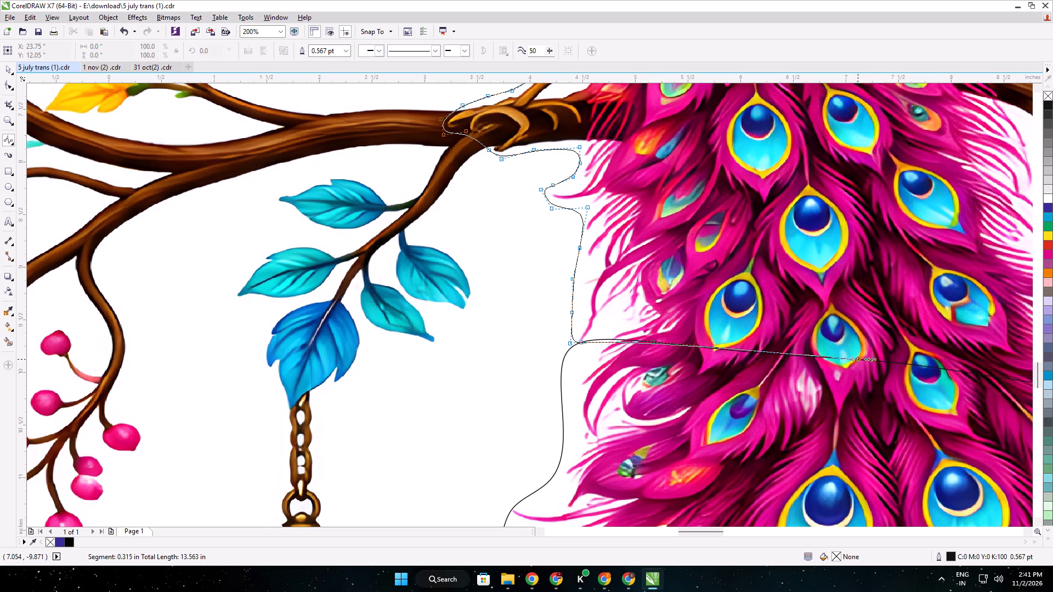
pyautogui.moveTo(864, 356); pyautogui.dragTo(430, 243, button='middle')
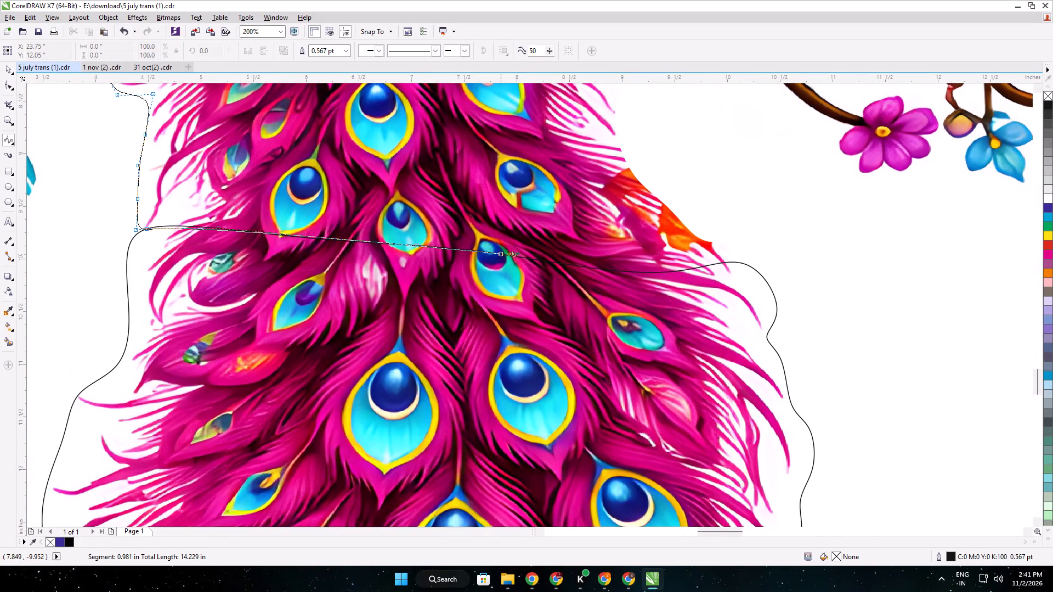
pyautogui.click(501, 253)
pyautogui.click(638, 270)
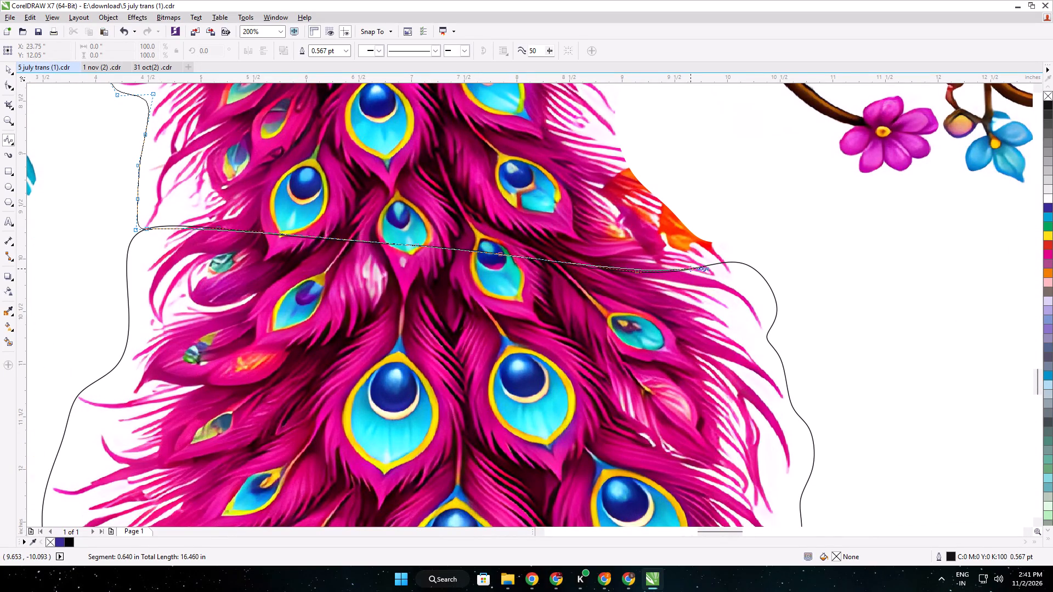
pyautogui.click(656, 270)
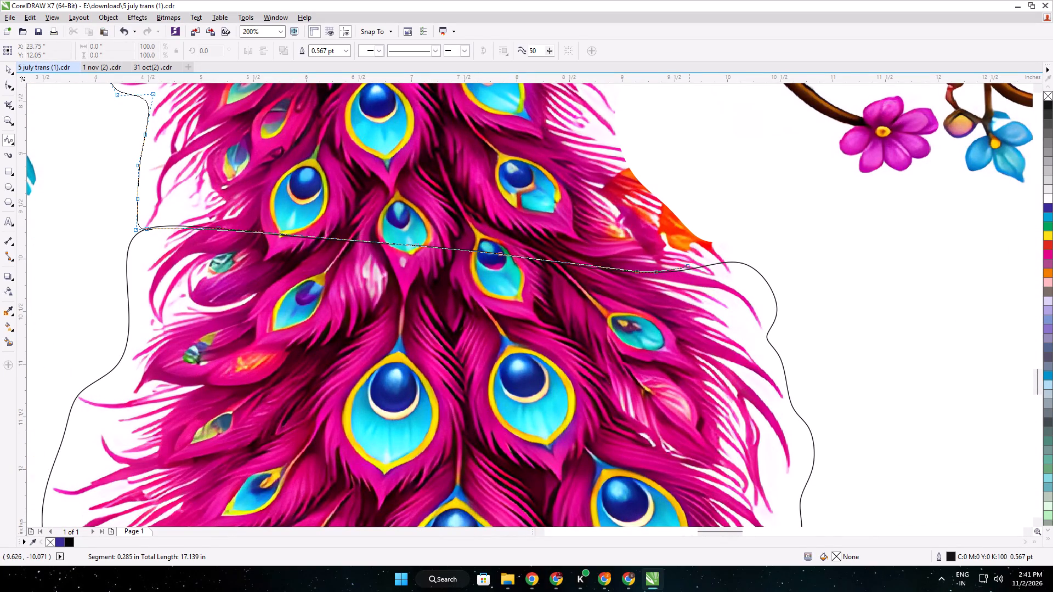
pyautogui.click(688, 266)
pyautogui.click(718, 264)
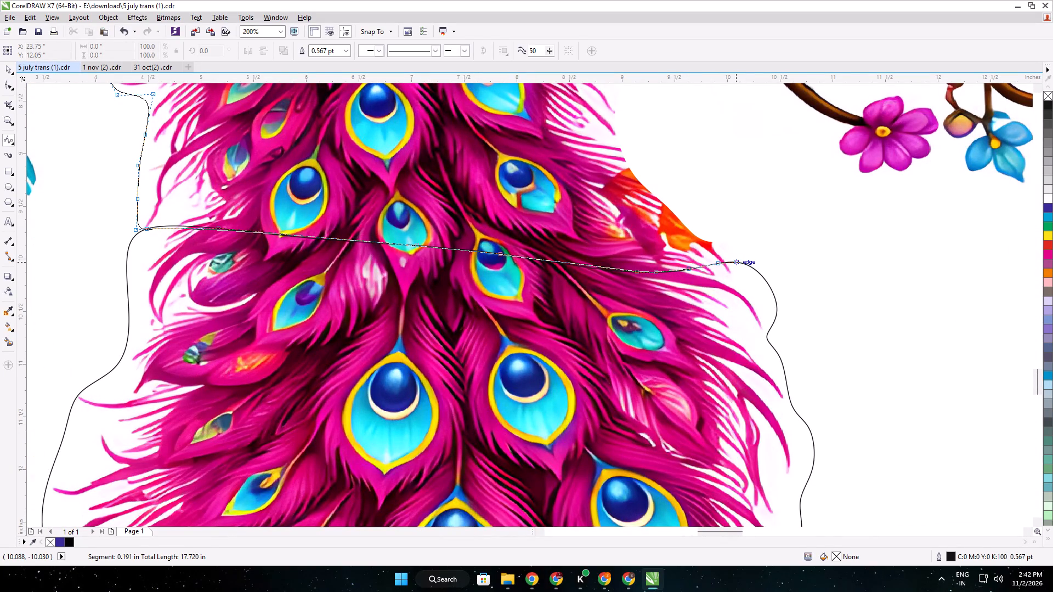
pyautogui.click(731, 259)
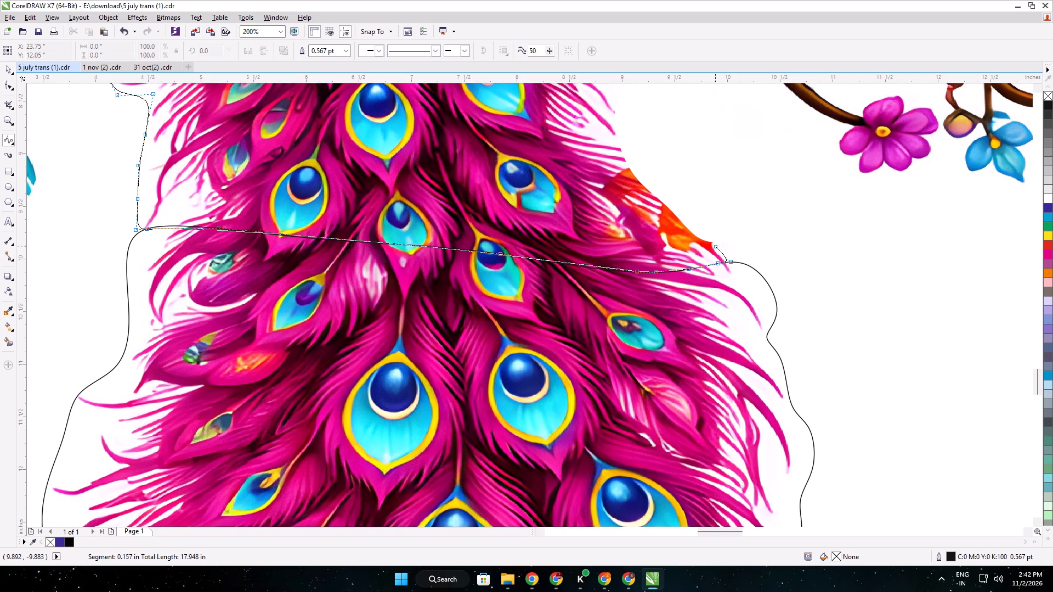
# Continue the outline up the tail's far edge, past the orange patch and the outer feather tips.
pyautogui.click(719, 243)
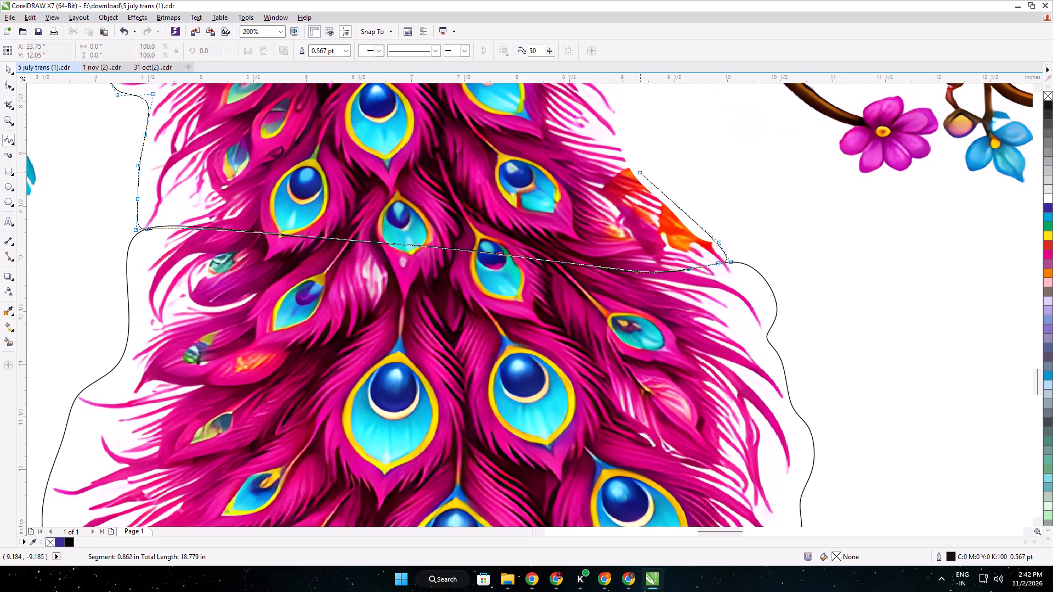
pyautogui.click(639, 173)
pyautogui.moveTo(639, 172); pyautogui.dragTo(682, 349, button='middle')
pyautogui.click(664, 325)
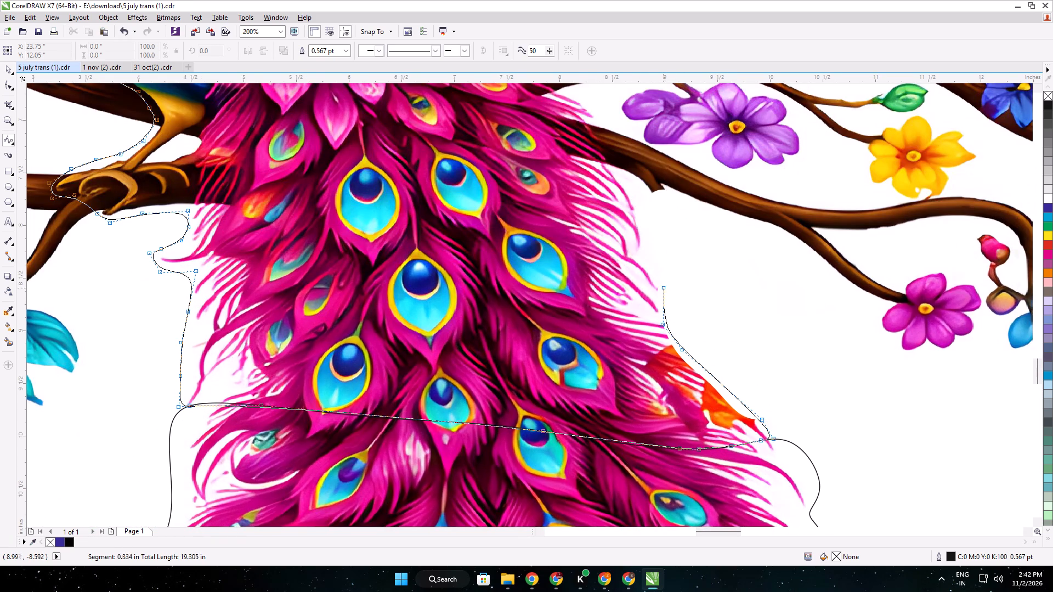
pyautogui.click(664, 288)
pyautogui.click(650, 258)
pyautogui.click(642, 215)
pyautogui.click(624, 187)
pyautogui.click(611, 161)
# Continue the outline across the branches behind the tail and up along the magenta feather tips to the back.
pyautogui.moveTo(615, 150); pyautogui.dragTo(685, 417, button='middle')
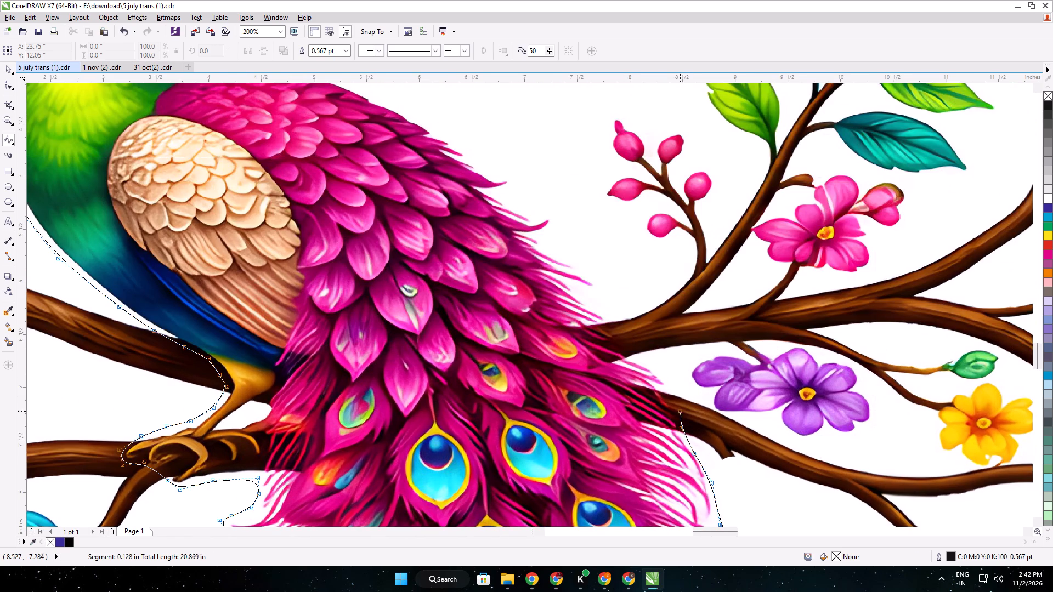
pyautogui.click(672, 406)
pyautogui.click(662, 365)
pyautogui.click(648, 361)
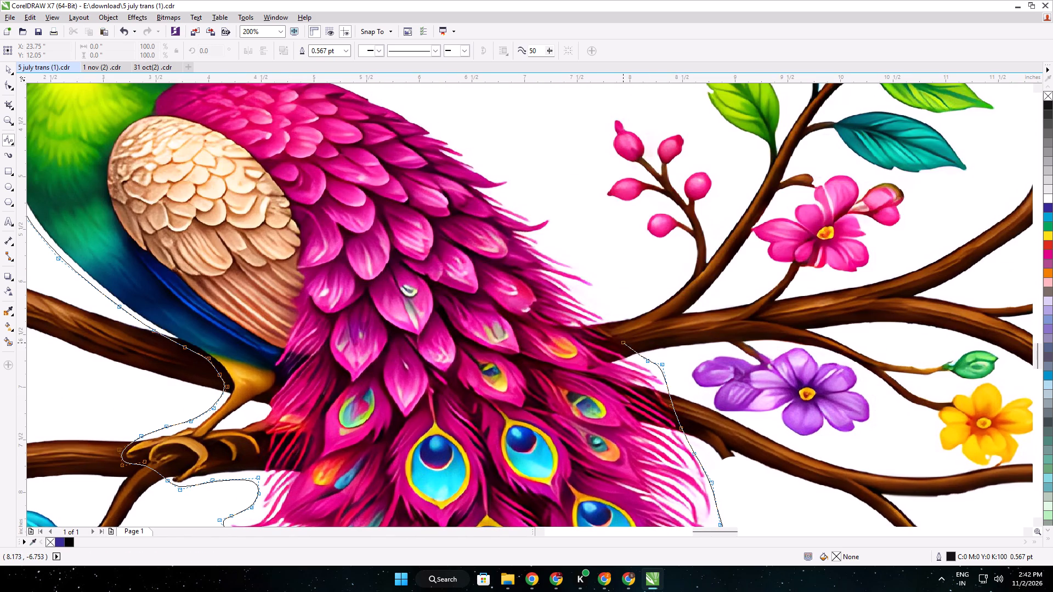
pyautogui.click(616, 338)
pyautogui.click(607, 326)
pyautogui.click(598, 292)
pyautogui.click(578, 250)
pyautogui.click(522, 201)
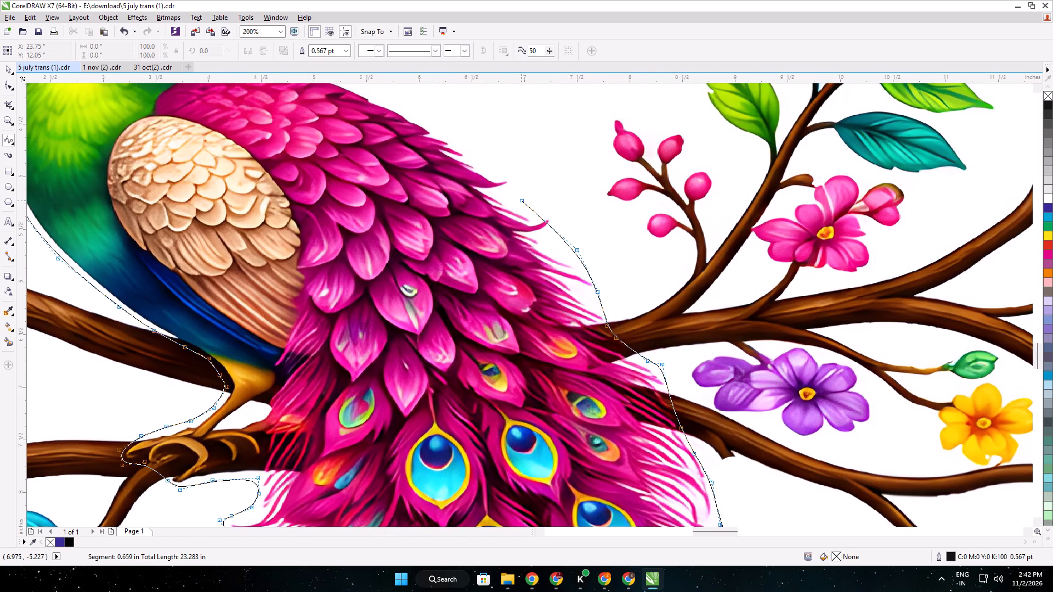
pyautogui.click(478, 157)
pyautogui.moveTo(477, 157); pyautogui.dragTo(718, 522, button='middle')
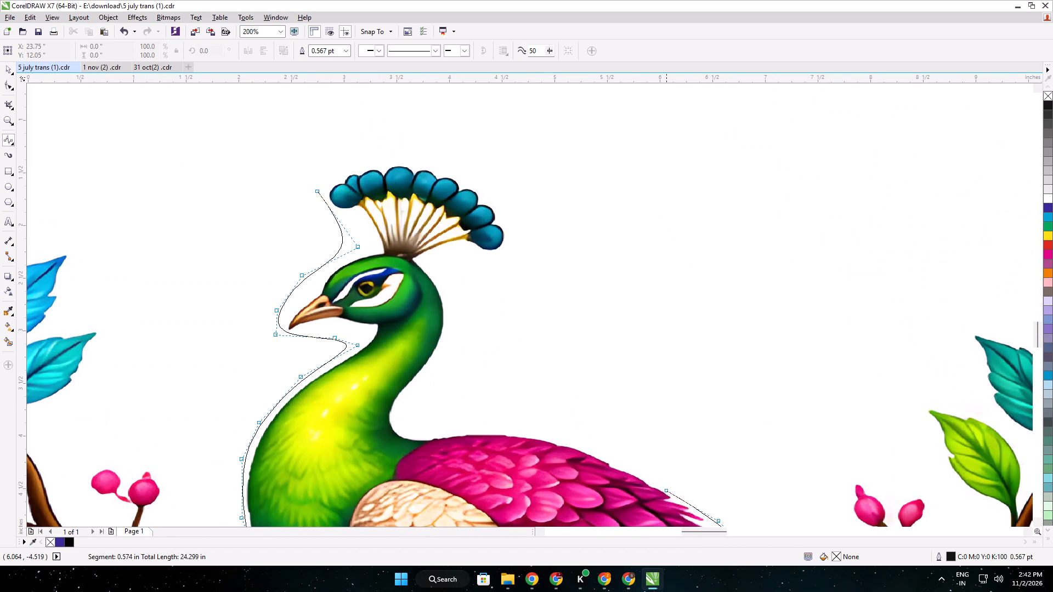
# Continue the outline over the peacock's back and up the rear of the neck to the back of the head.
pyautogui.click(661, 482)
pyautogui.click(614, 457)
pyautogui.click(536, 430)
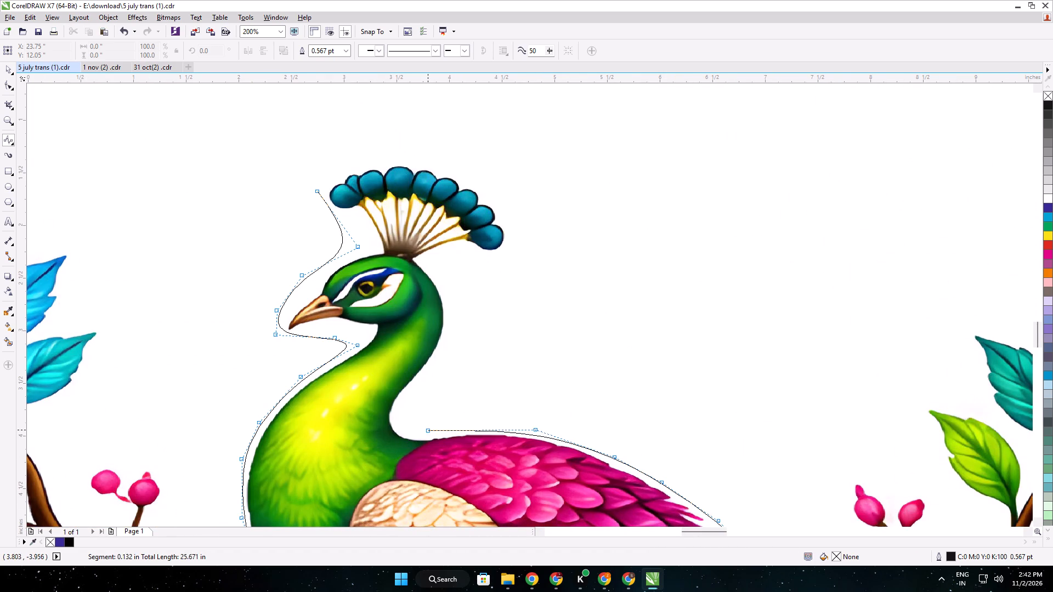
pyautogui.click(448, 429)
pyautogui.click(412, 428)
pyautogui.click(401, 420)
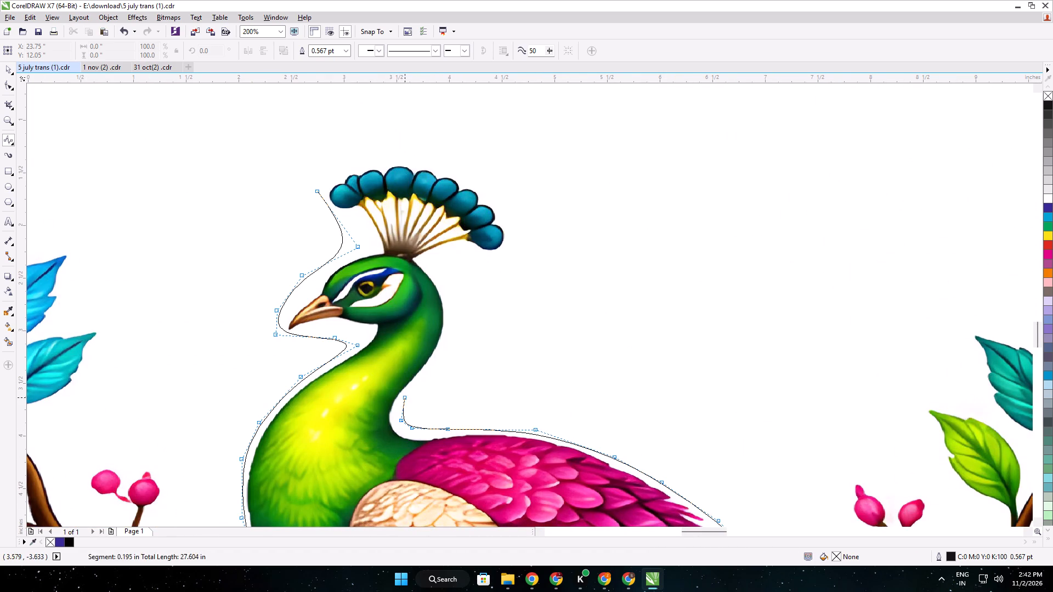
pyautogui.click(405, 397)
pyautogui.click(423, 374)
pyautogui.click(440, 354)
pyautogui.click(451, 317)
pyautogui.click(444, 291)
# Trace around the peacock's crest and close the B-spline outline at its starting point.
pyautogui.click(428, 266)
pyautogui.click(428, 256)
pyautogui.click(461, 247)
pyautogui.click(481, 255)
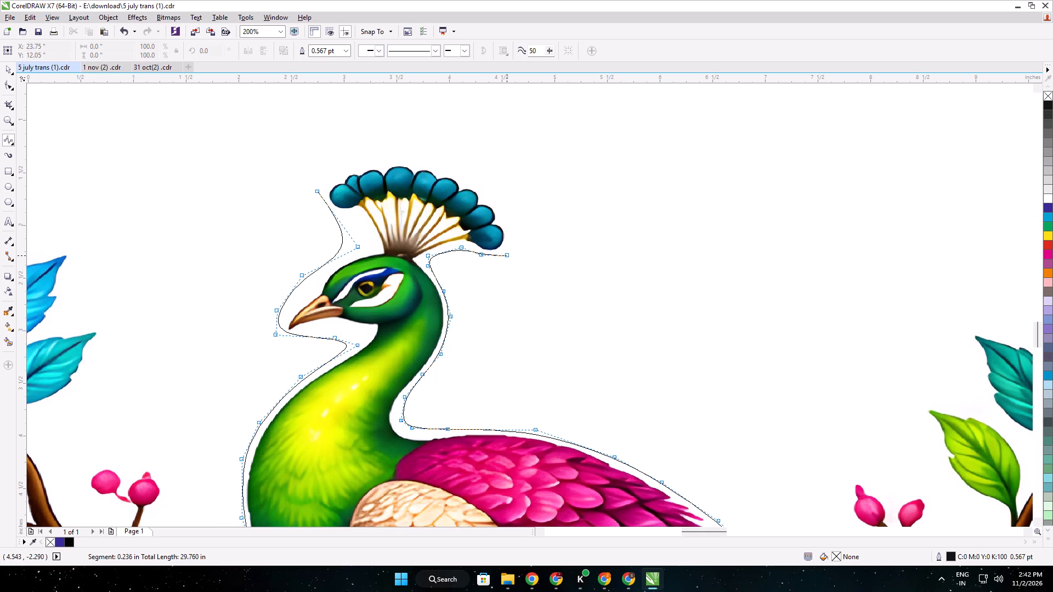
pyautogui.click(507, 255)
pyautogui.click(511, 230)
pyautogui.click(497, 202)
pyautogui.click(471, 180)
pyautogui.click(418, 159)
pyautogui.click(390, 157)
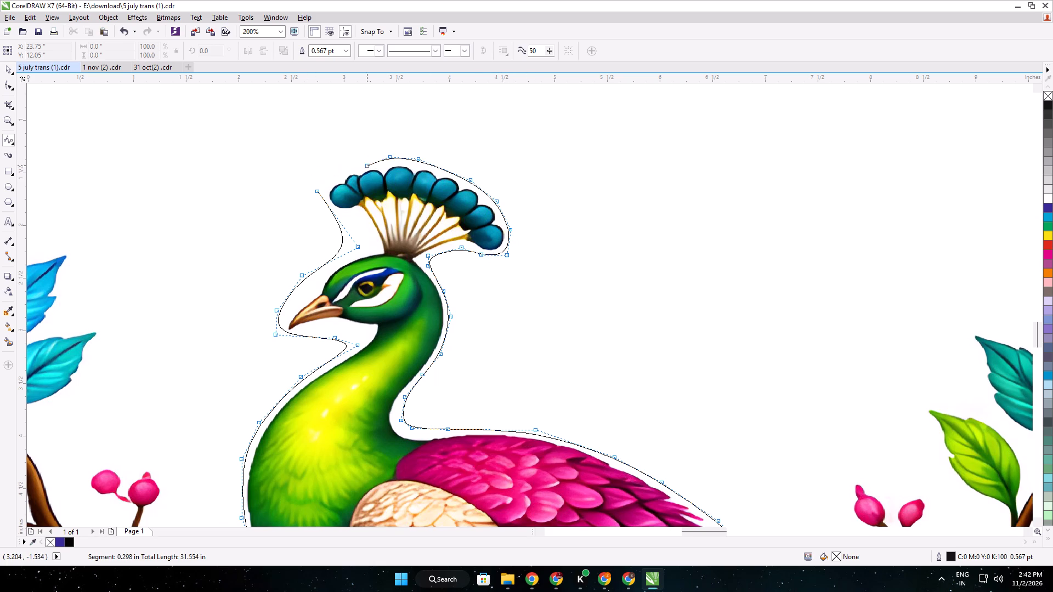
pyautogui.click(364, 163)
pyautogui.click(327, 179)
pyautogui.click(317, 191)
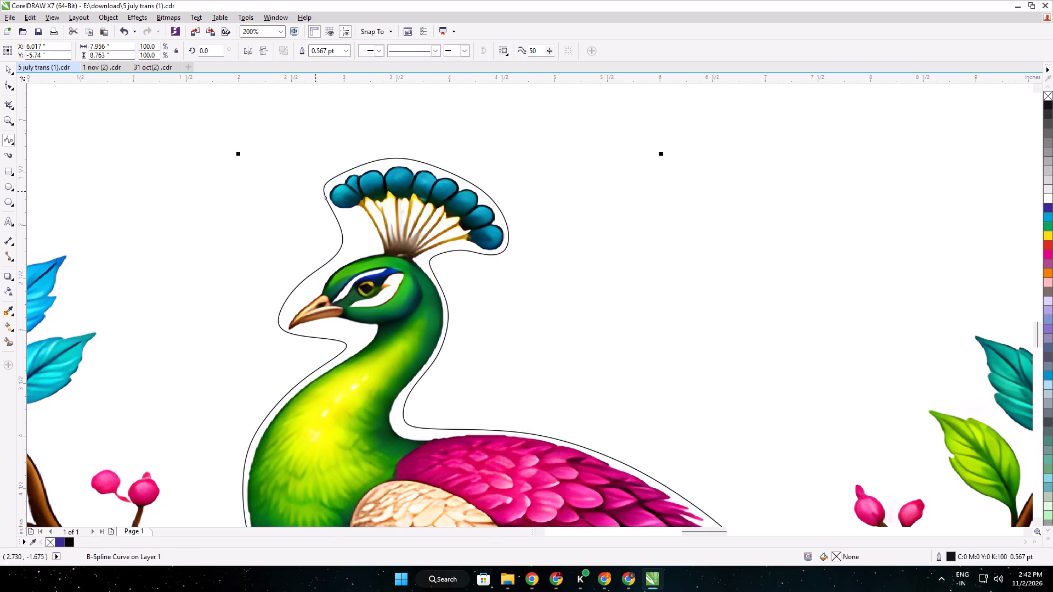
# Intersect the closed peacock body outline with the peacock-and-branch bitmap.
pyautogui.scroll(-2, 320, 190)
pyautogui.click(8, 65)
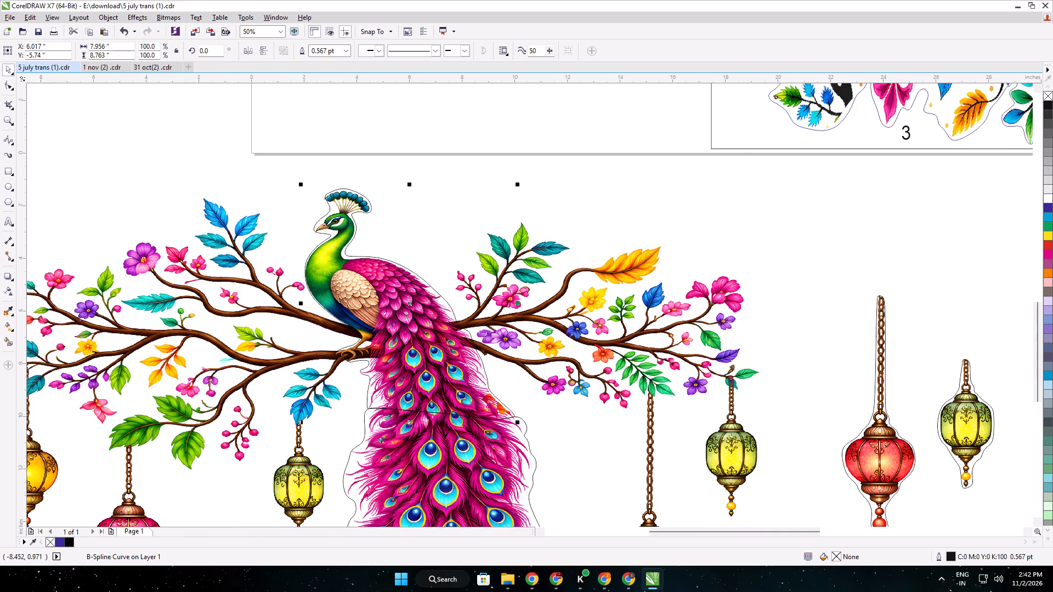
pyautogui.keyDown('shift'); pyautogui.click(178, 270); pyautogui.keyUp('shift')
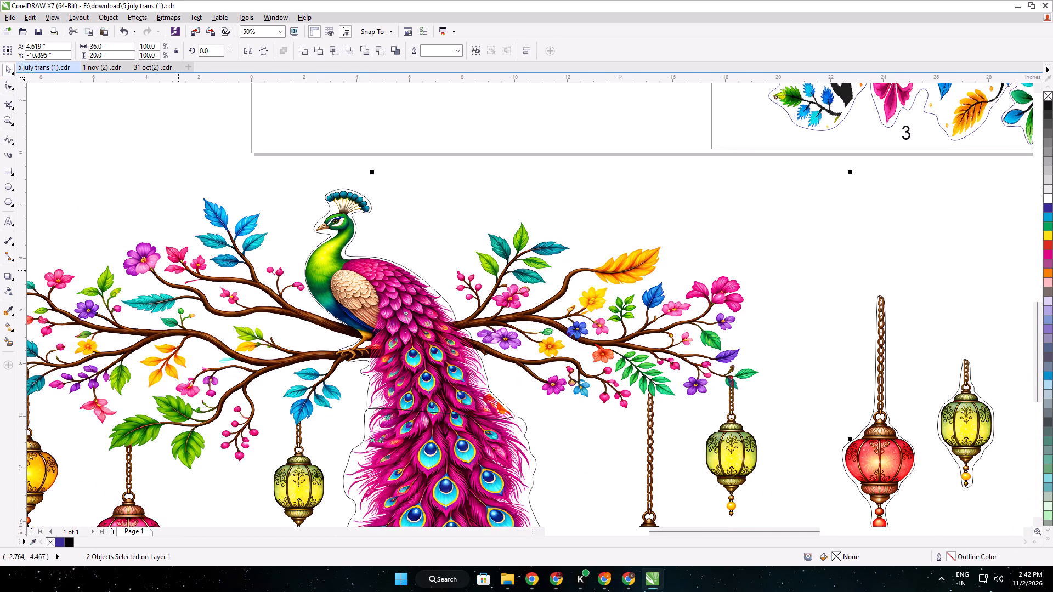
pyautogui.click(333, 47)
# Move the peacock body cut-out with its outline onto the blank page area above the artwork, at about X 7.8", Y 5.3".
pyautogui.click(77, 185)
pyautogui.scroll(-1, 337, 226)
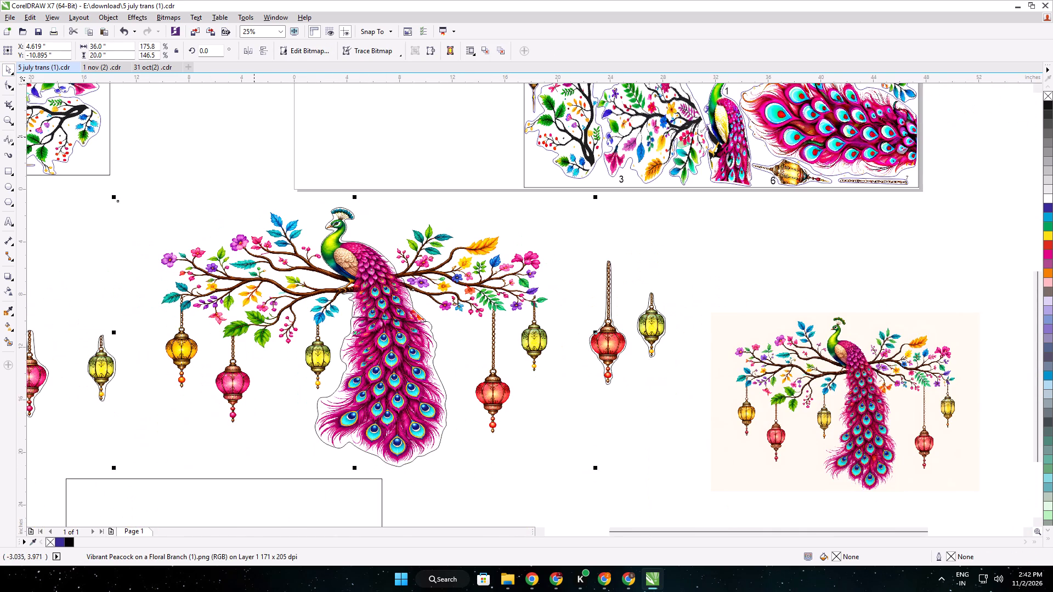
pyautogui.click(254, 137)
pyautogui.scroll(-1, 253, 147)
pyautogui.moveTo(253, 147); pyautogui.dragTo(343, 281)
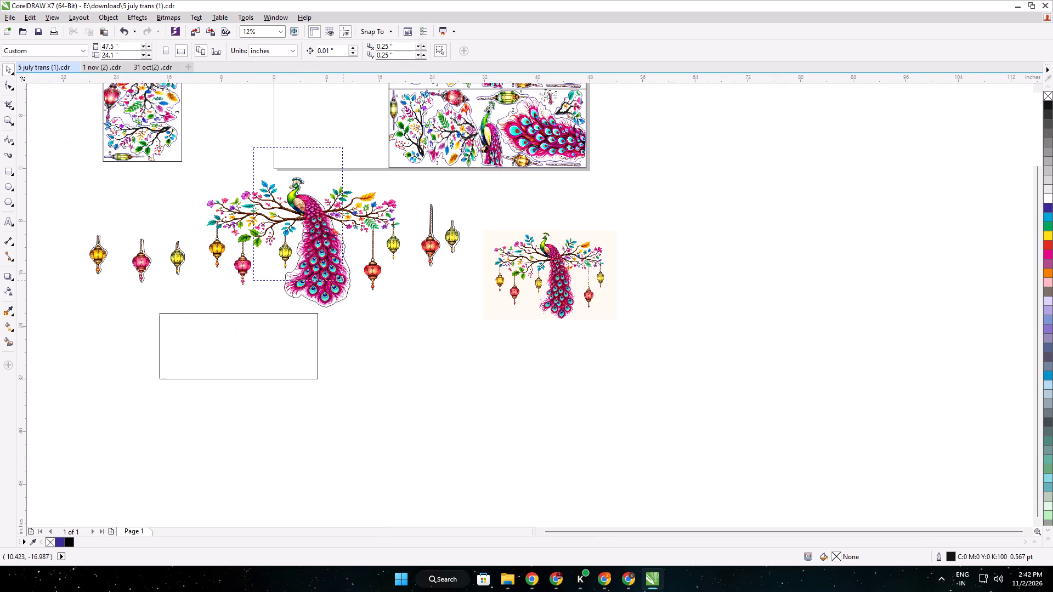
pyautogui.moveTo(343, 281); pyautogui.dragTo(358, 237)
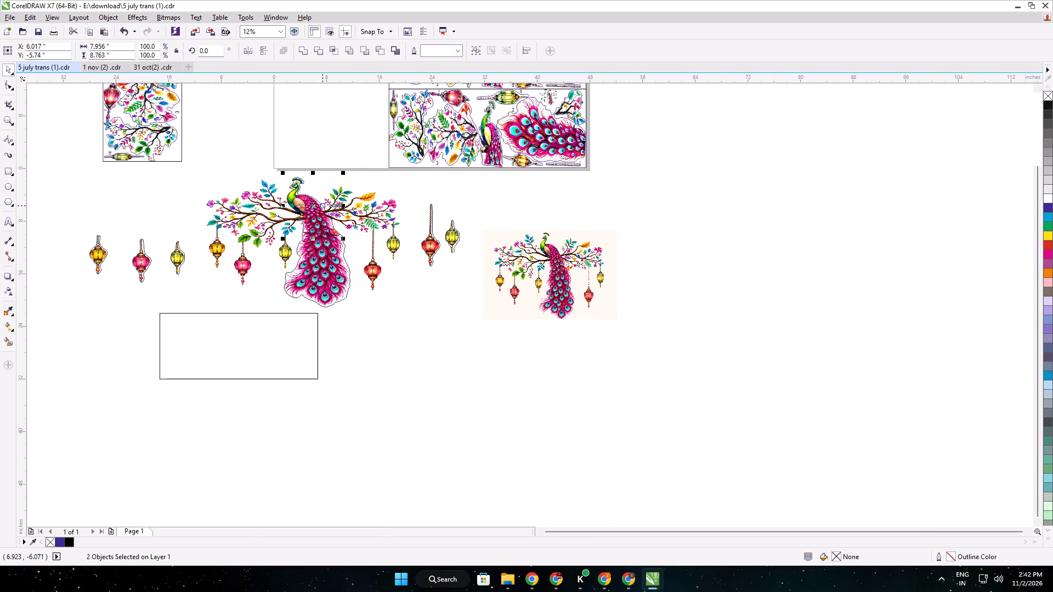
pyautogui.moveTo(317, 208); pyautogui.dragTo(314, 190)
pyautogui.moveTo(308, 159); pyautogui.dragTo(310, 125)
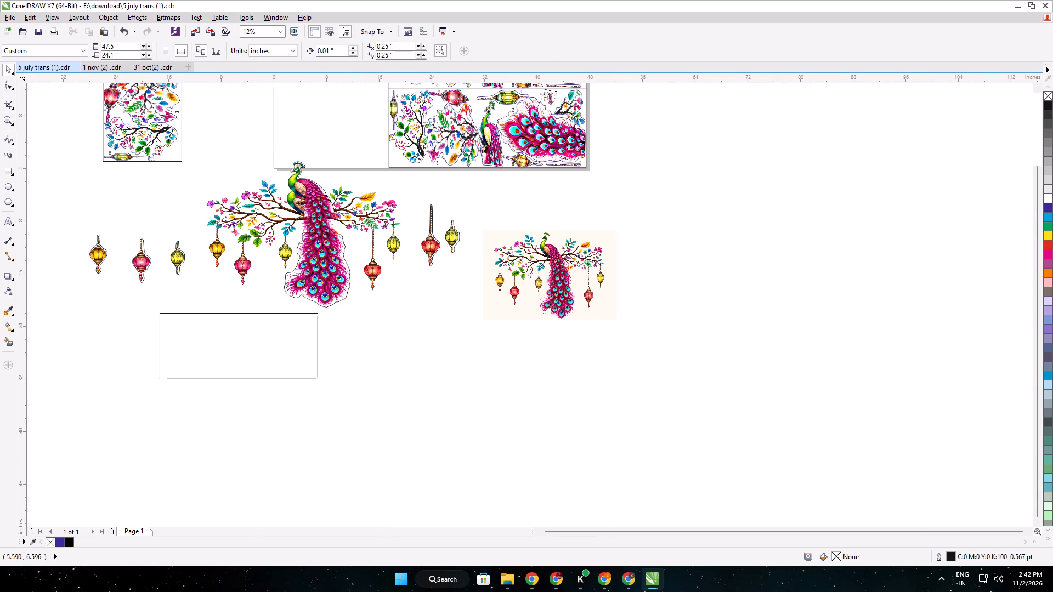
pyautogui.hotkey('ctrl', 'z')
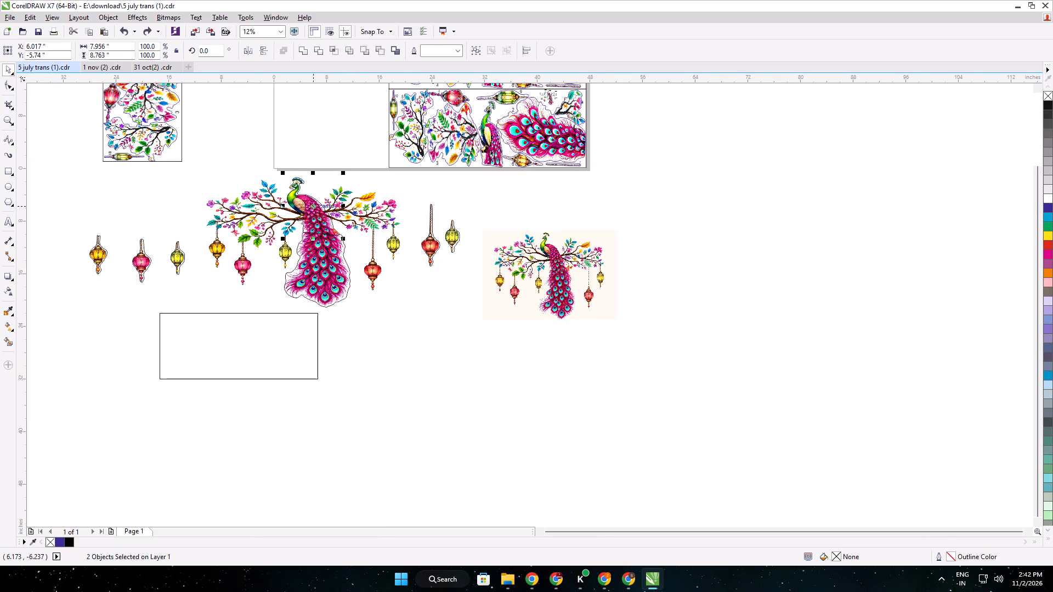
pyautogui.moveTo(314, 205); pyautogui.dragTo(325, 133)
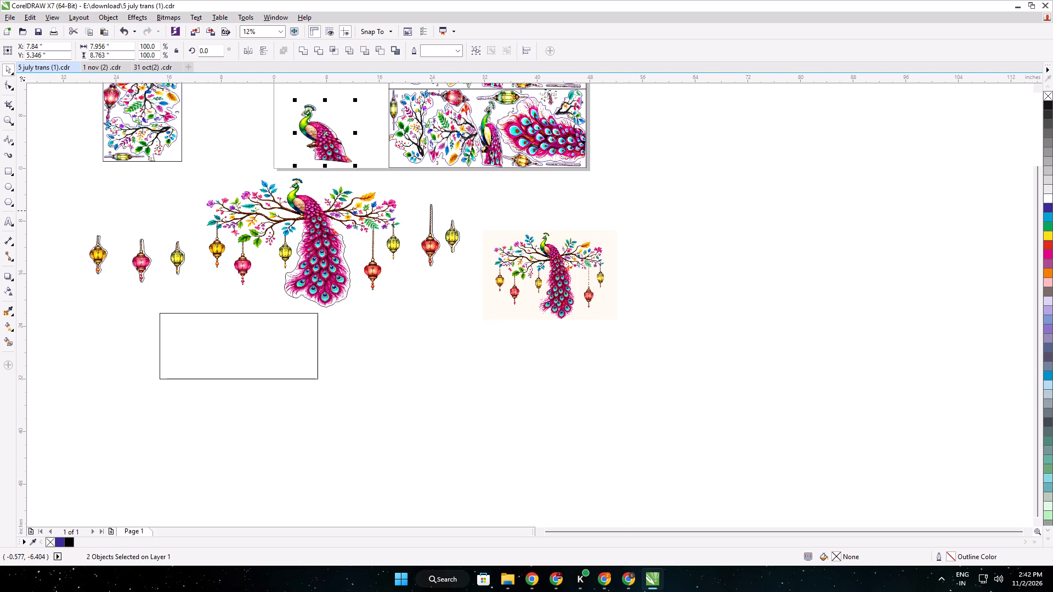
# Move the peacock tail cut-out with its outline below the artwork, beside the empty rectangle, at about X 17.4", Y -30".
pyautogui.scroll(1, 304, 217)
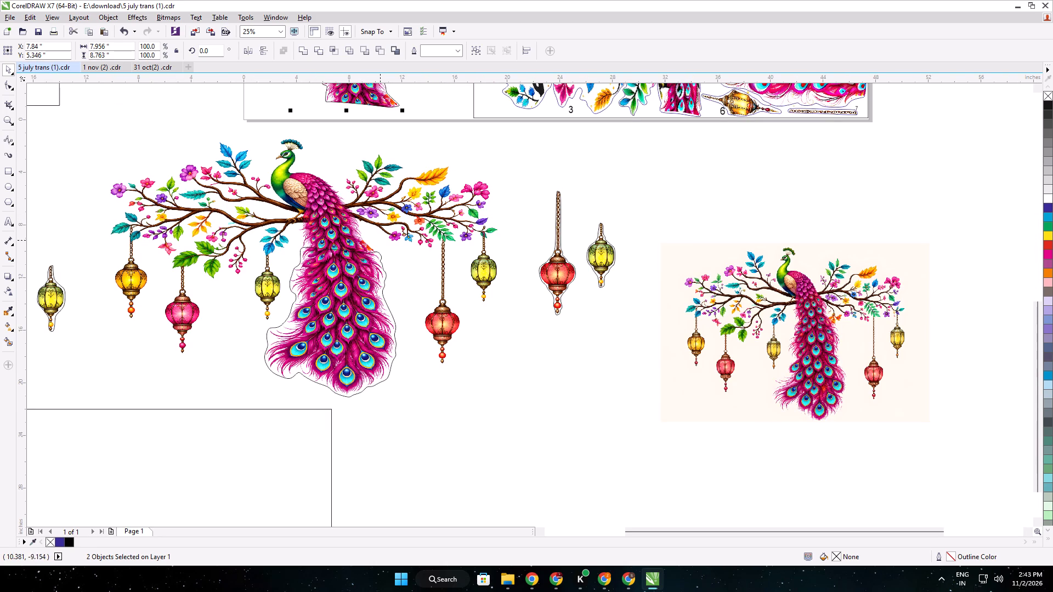
pyautogui.moveTo(401, 243); pyautogui.dragTo(329, 286)
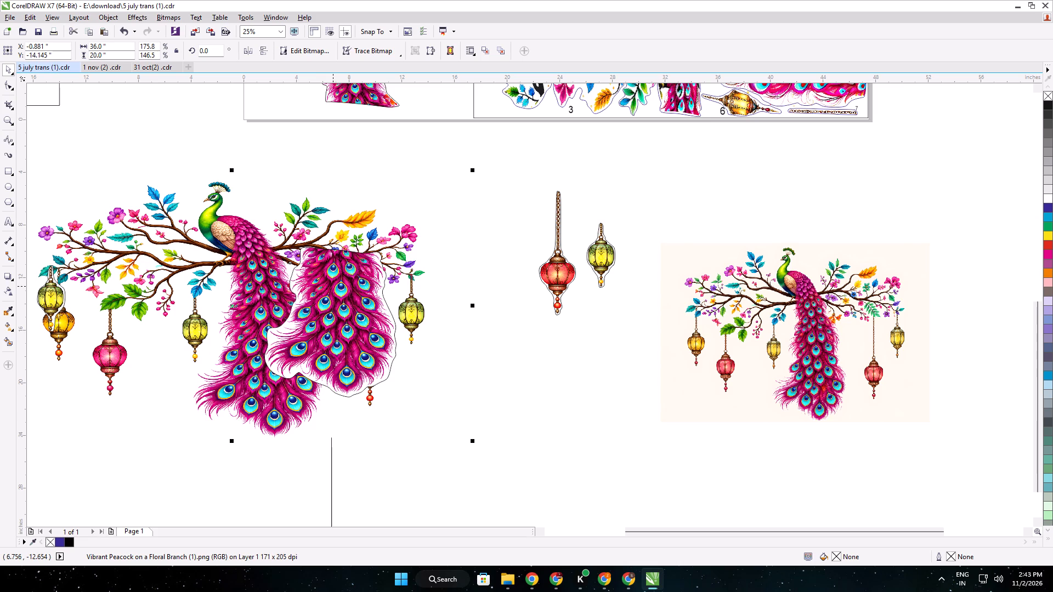
pyautogui.hotkey('ctrl', 'z')
pyautogui.click(432, 391)
pyautogui.click(429, 447)
pyautogui.moveTo(452, 457); pyautogui.dragTo(318, 305)
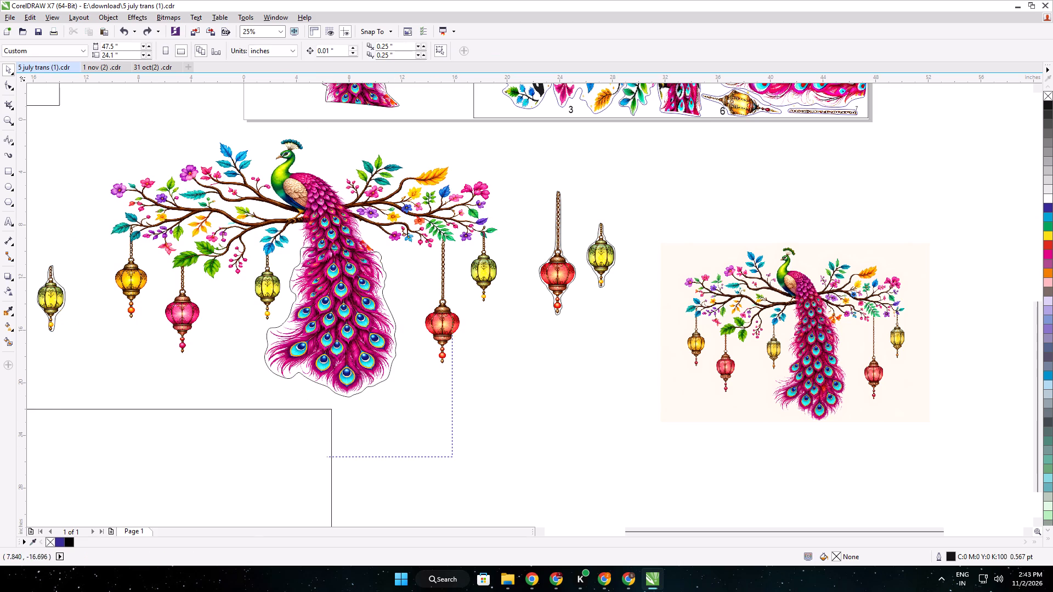
pyautogui.moveTo(318, 305); pyautogui.dragTo(259, 235)
pyautogui.scroll(-1, 324, 297)
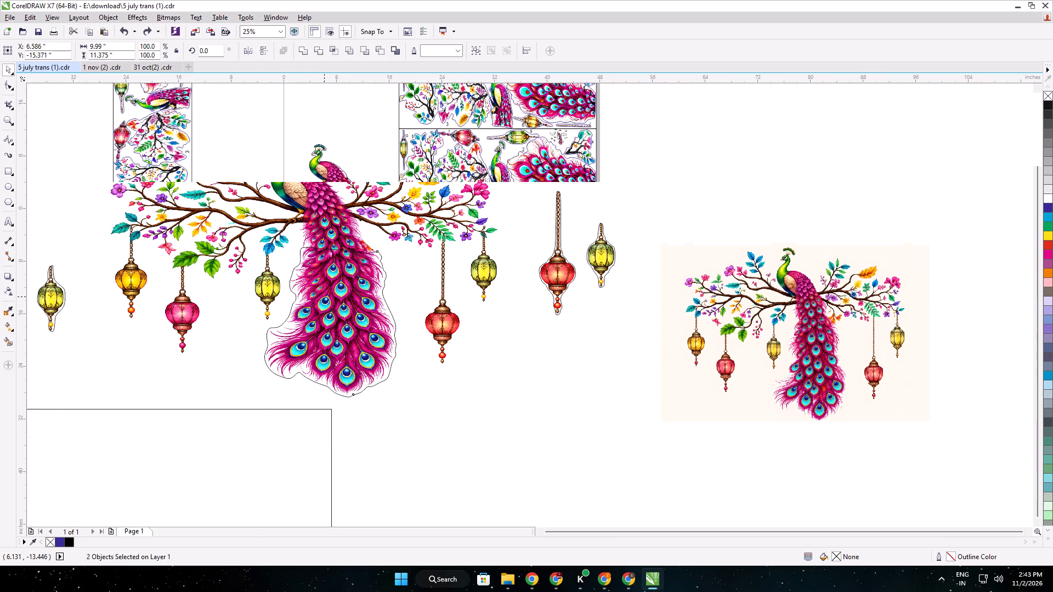
pyautogui.moveTo(325, 294); pyautogui.dragTo(553, 396)
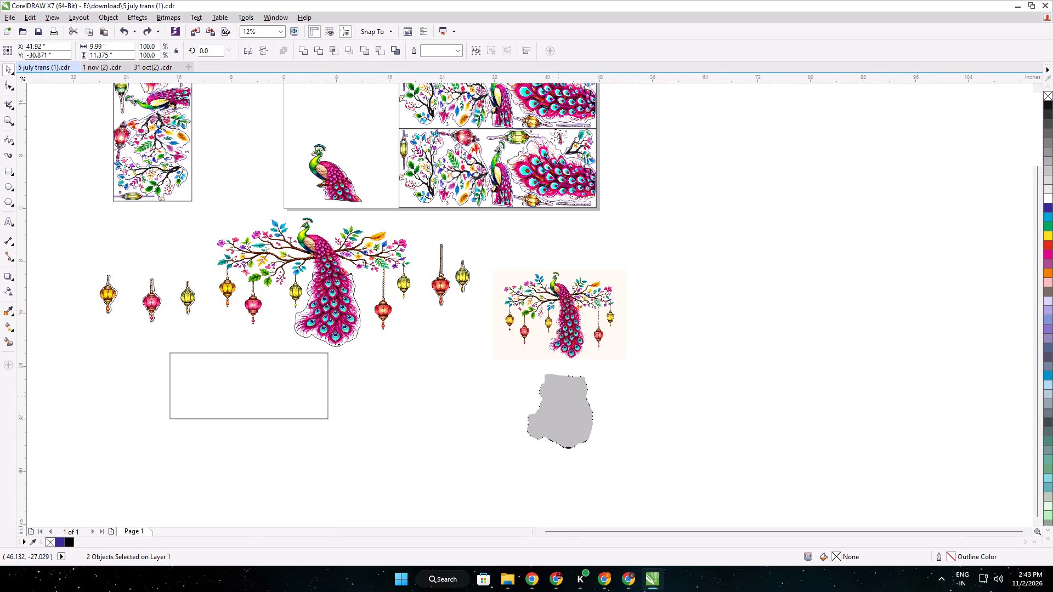
pyautogui.moveTo(553, 396); pyautogui.dragTo(397, 390)
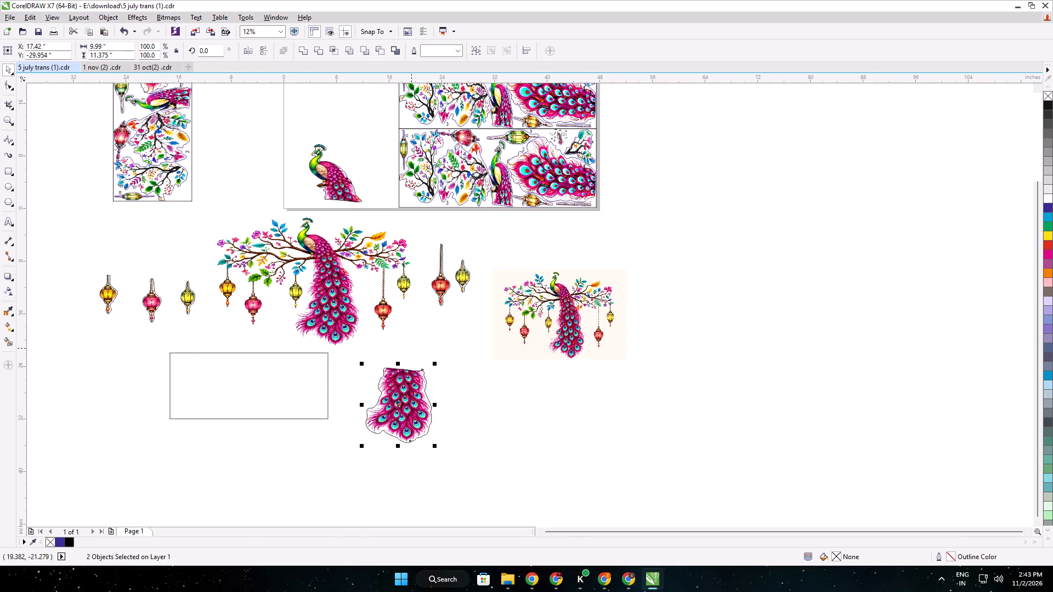
# Examine the separated tail piece and the branches of the peacock artwork still to be cut out.
pyautogui.scroll(2, 417, 372)
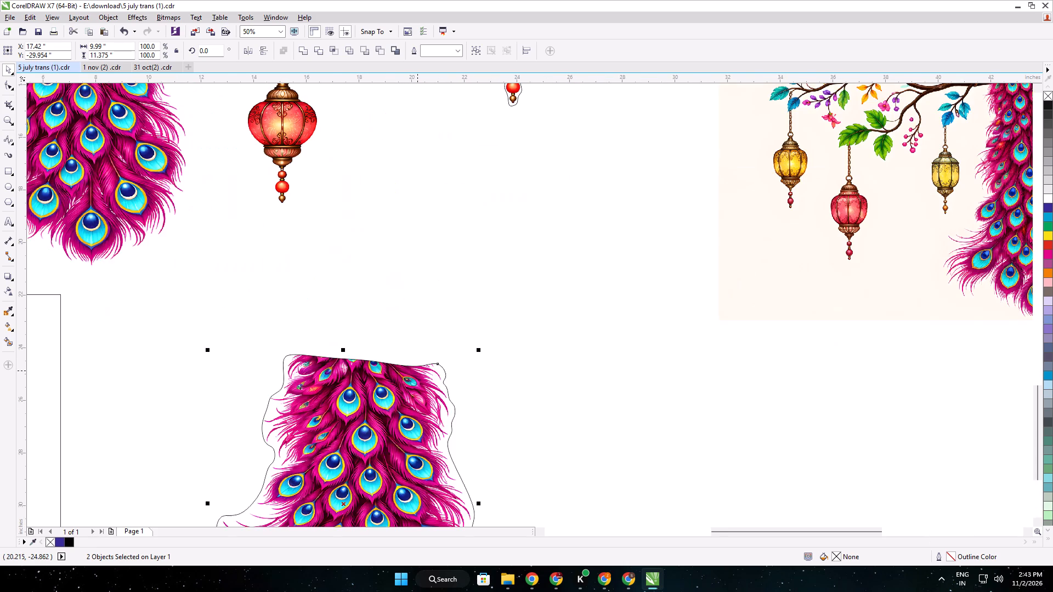
pyautogui.scroll(-2, 420, 287)
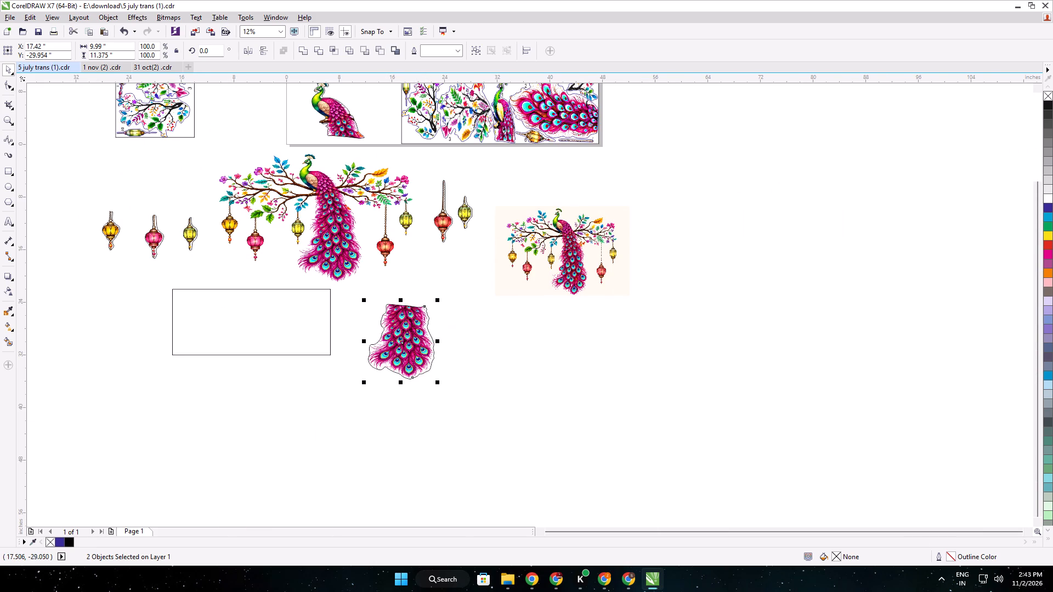
pyautogui.moveTo(360, 247); pyautogui.dragTo(399, 301, button='middle')
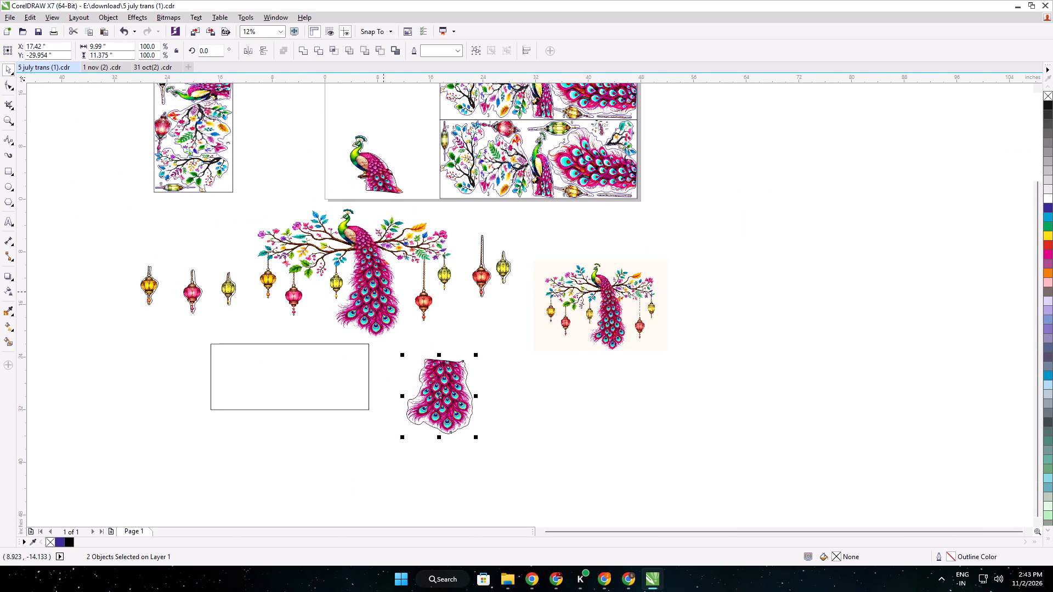
pyautogui.scroll(1, 350, 248)
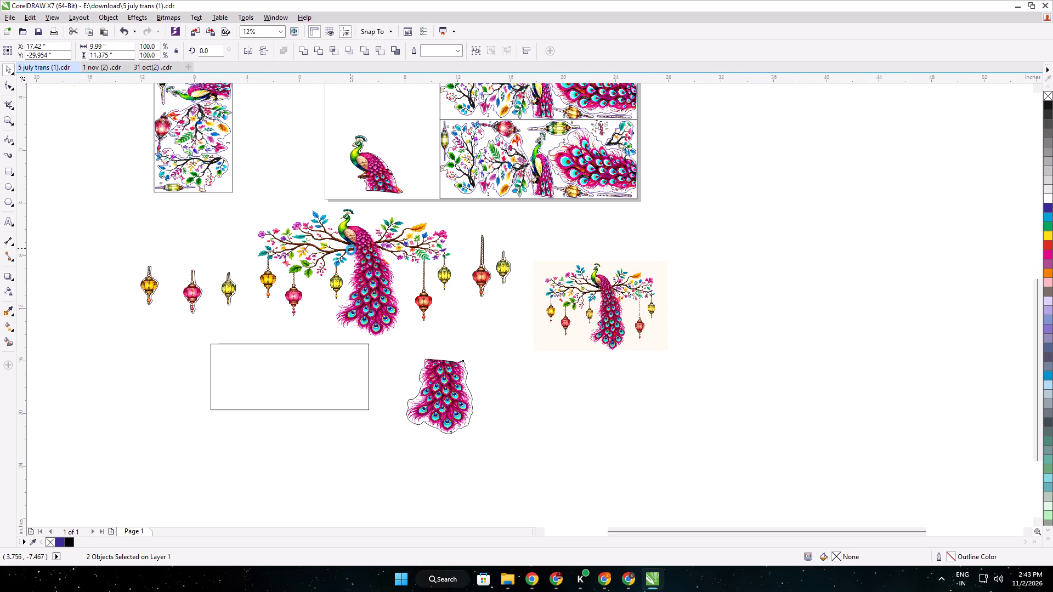
pyautogui.scroll(1, 548, 190)
pyautogui.moveTo(548, 190); pyautogui.dragTo(537, 246, button='middle')
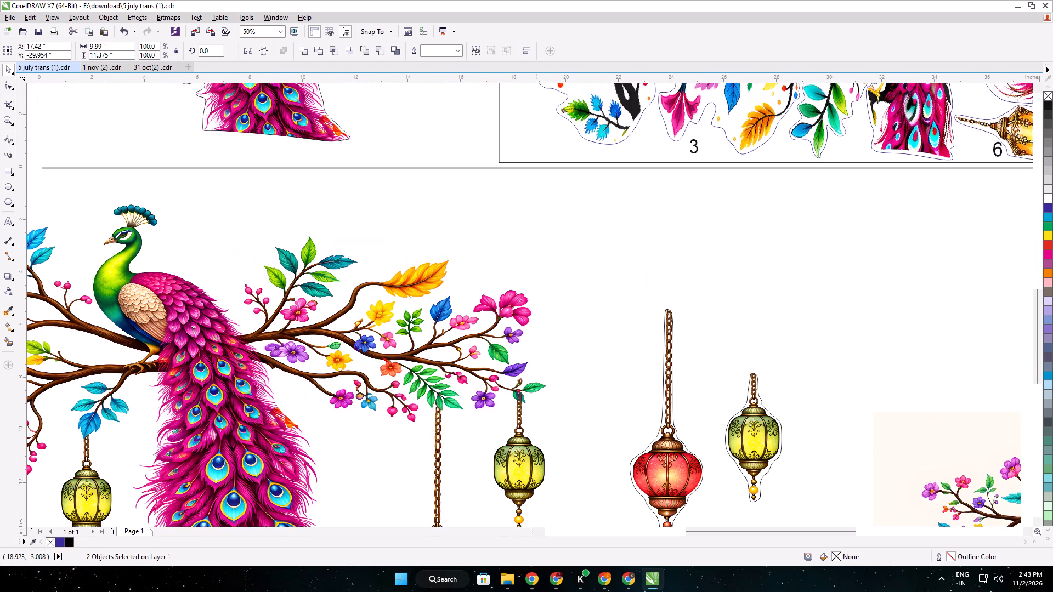
pyautogui.scroll(-1, 537, 246)
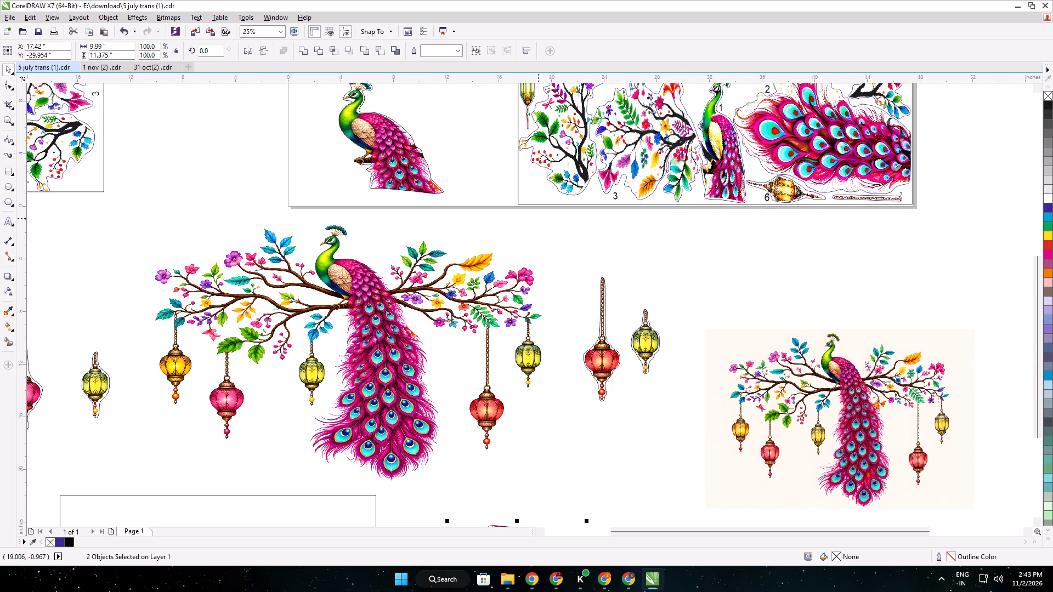
pyautogui.scroll(-1, 538, 218)
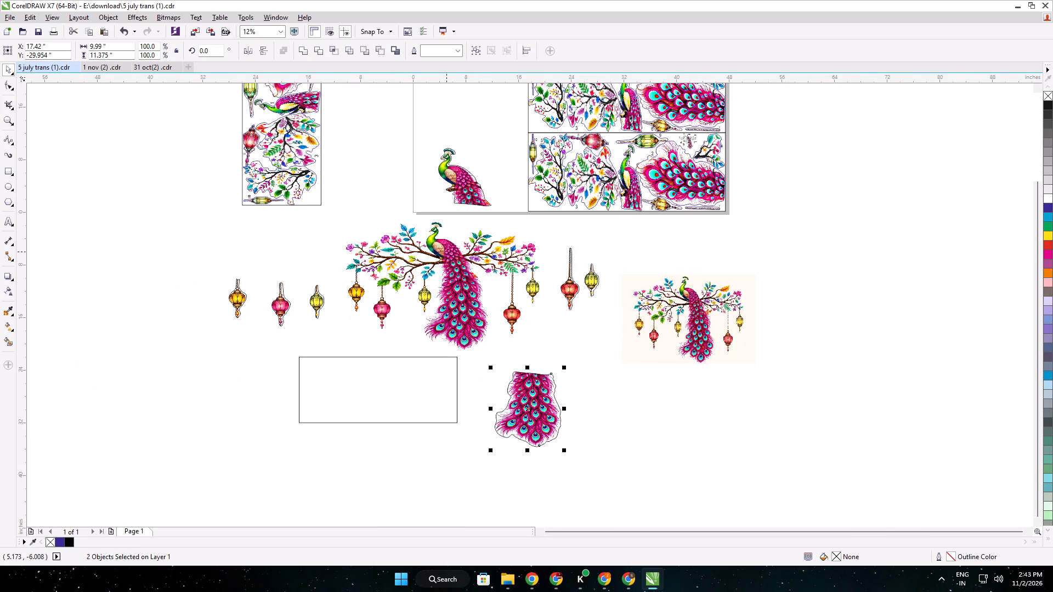
pyautogui.scroll(2, 446, 252)
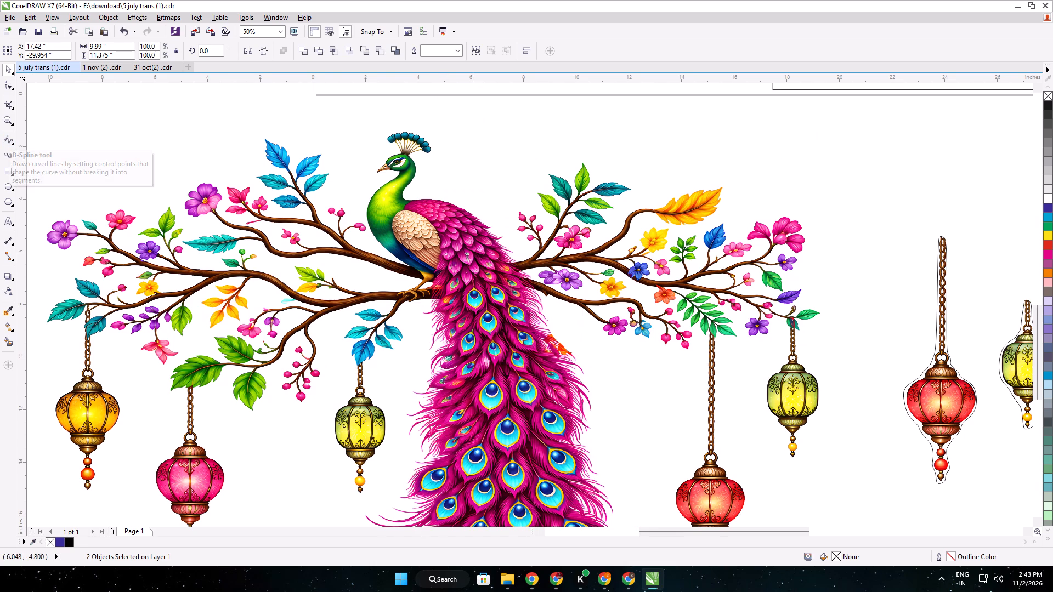
pyautogui.scroll(-1, 514, 257)
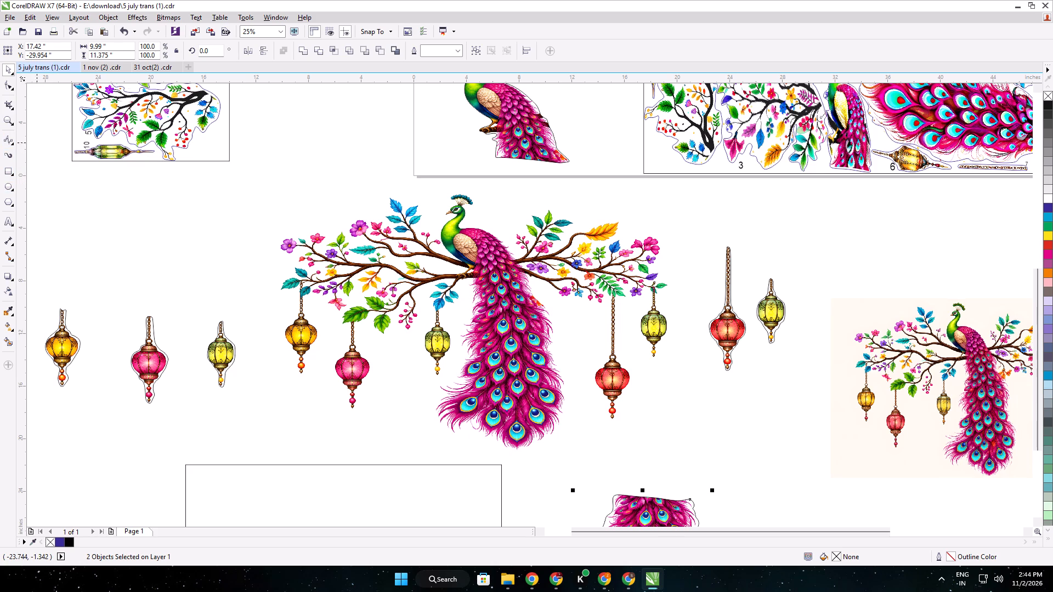
# Start a B-spline outline for the left-hand branch, tracing from below the peacock's breast down along its belly to the leg.
pyautogui.click(8, 141)
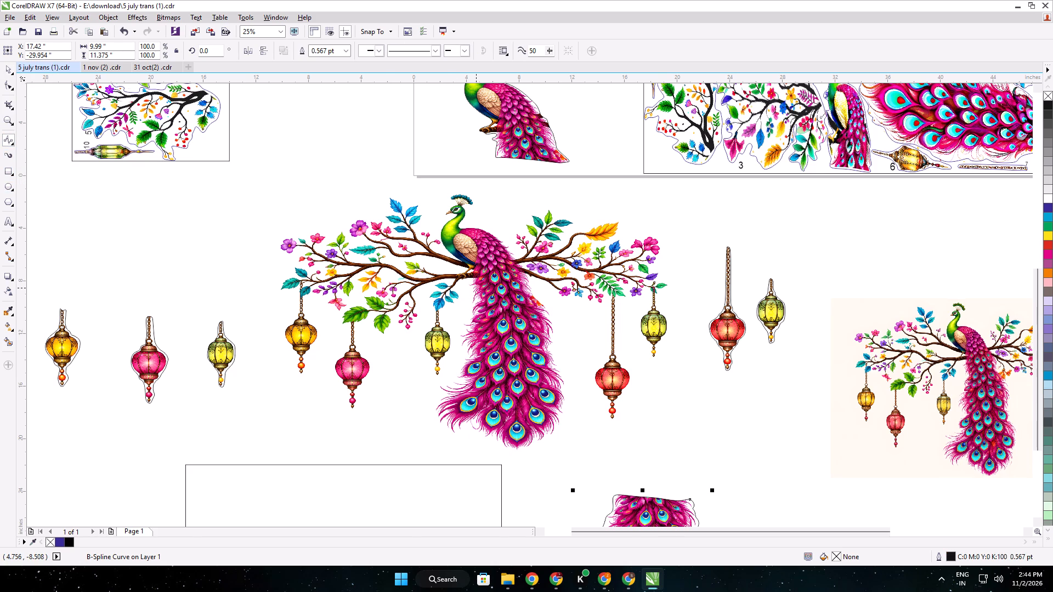
pyautogui.scroll(1, 476, 288)
pyautogui.scroll(1, 490, 236)
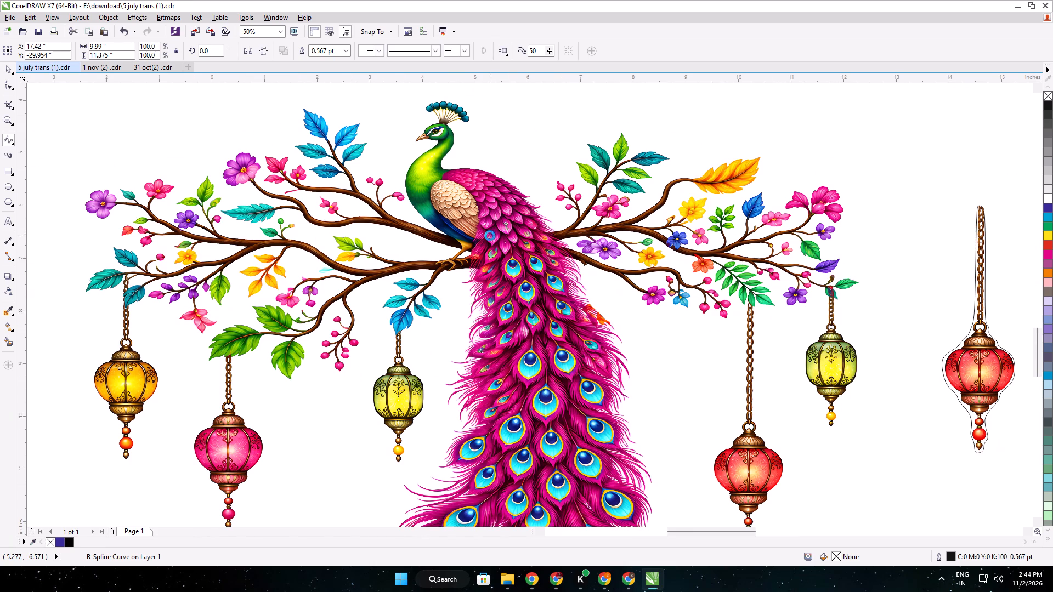
pyautogui.scroll(-1, 403, 271)
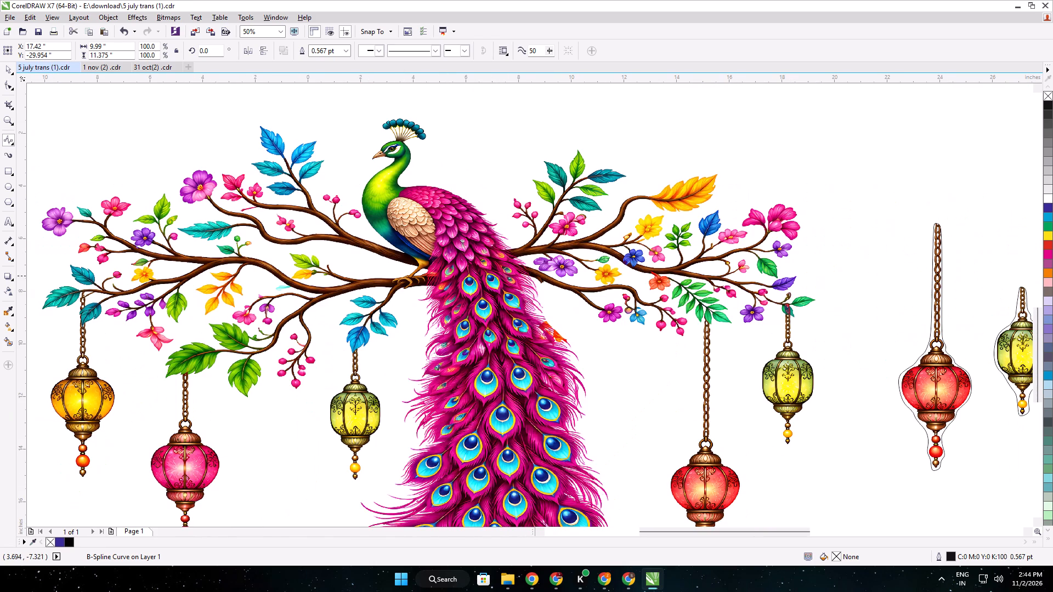
pyautogui.scroll(1, 419, 291)
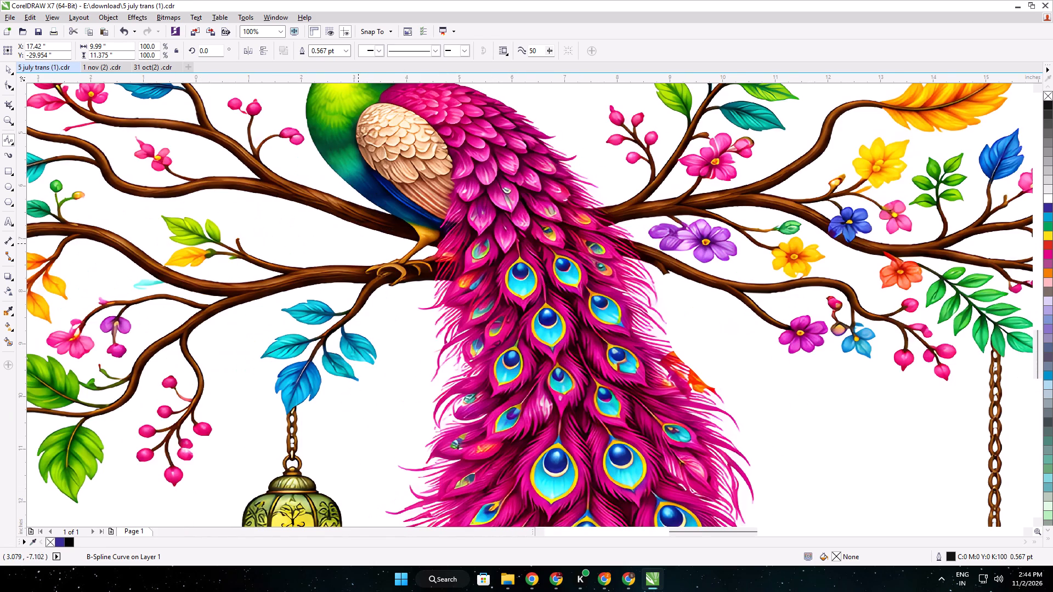
pyautogui.scroll(-2, 366, 235)
pyautogui.moveTo(388, 209); pyautogui.dragTo(461, 318, button='middle')
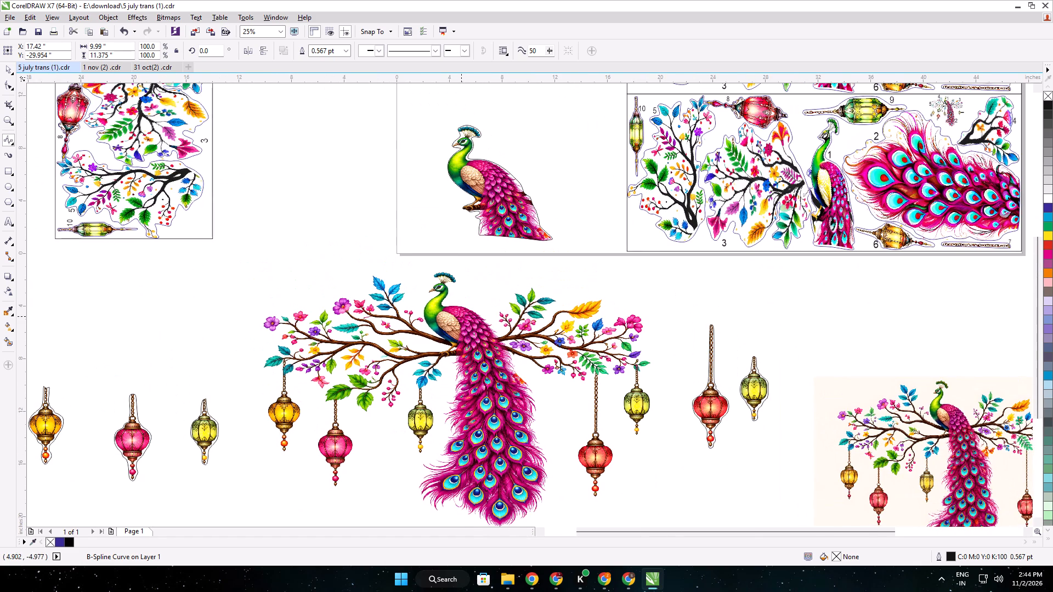
pyautogui.click(423, 326)
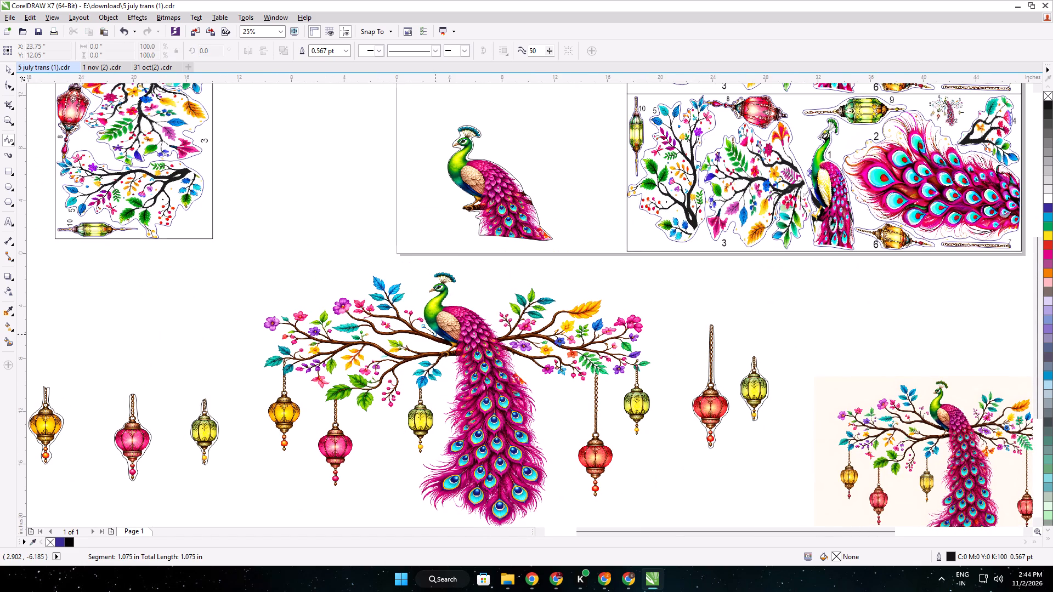
pyautogui.click(435, 334)
pyautogui.scroll(3, 445, 341)
pyautogui.moveTo(444, 333); pyautogui.dragTo(444, 323, button='middle')
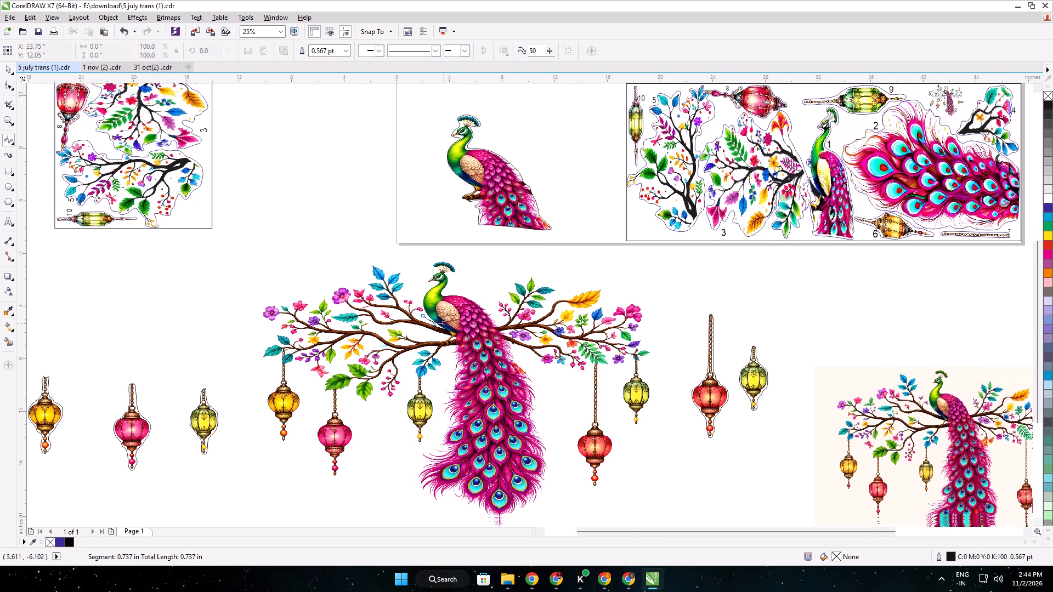
pyautogui.moveTo(444, 323); pyautogui.dragTo(444, 322, button='middle')
pyautogui.scroll(2, 441, 324)
pyautogui.click(439, 330)
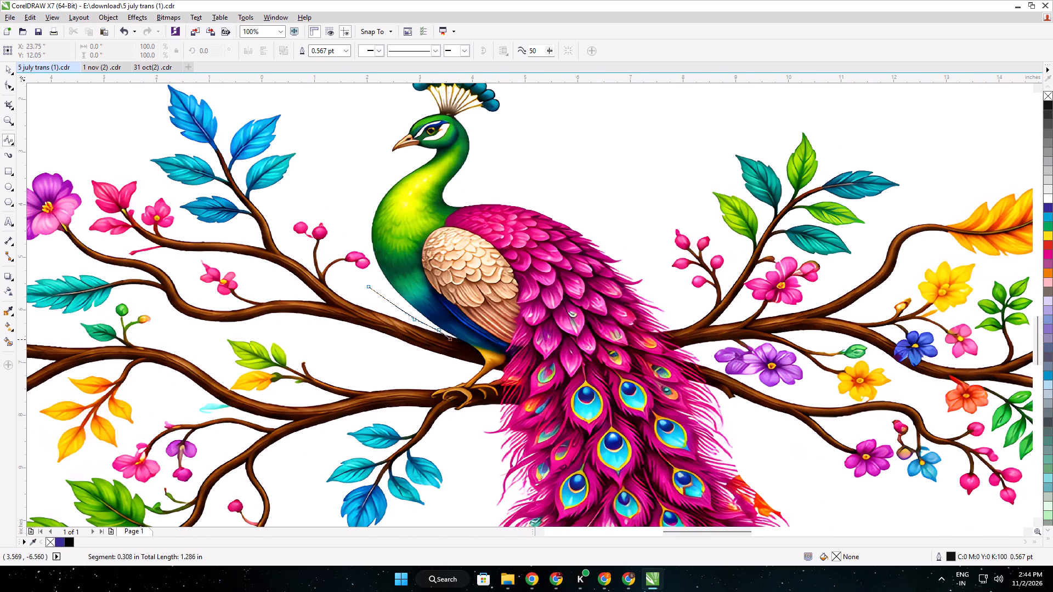
pyautogui.click(455, 339)
pyautogui.click(467, 353)
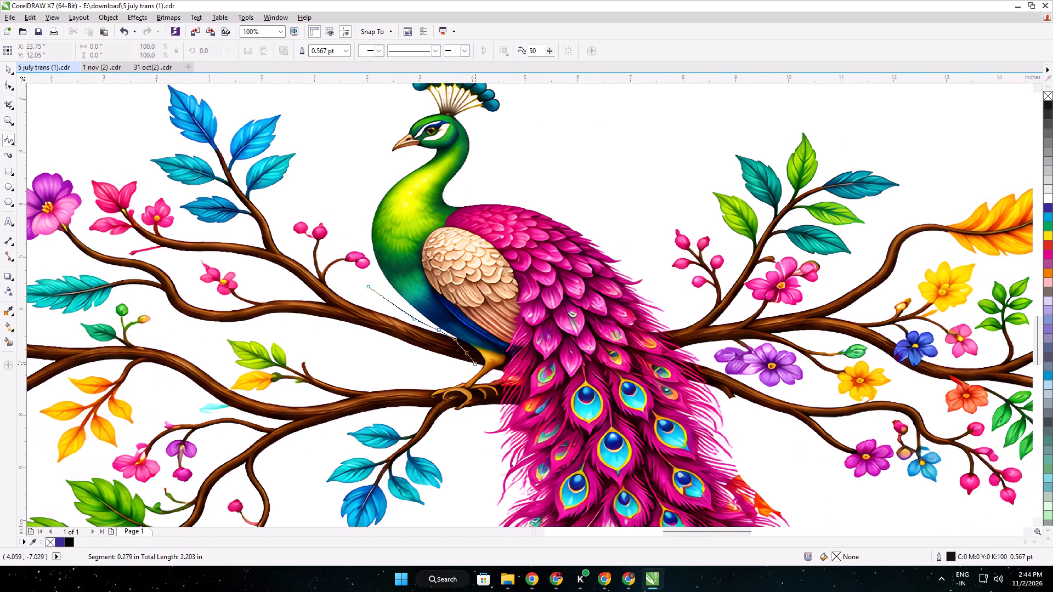
pyautogui.click(475, 364)
# Continue the B-spline outline around the peacock's foot and across the lower branch to its underside.
pyautogui.click(458, 378)
pyautogui.click(432, 383)
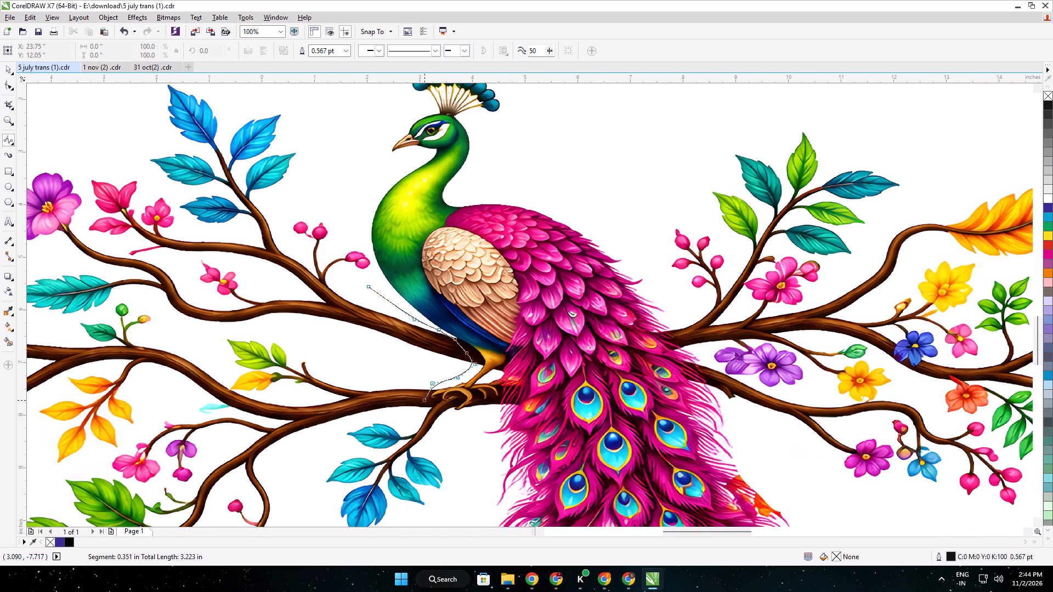
pyautogui.click(424, 400)
pyautogui.click(433, 408)
pyautogui.click(448, 418)
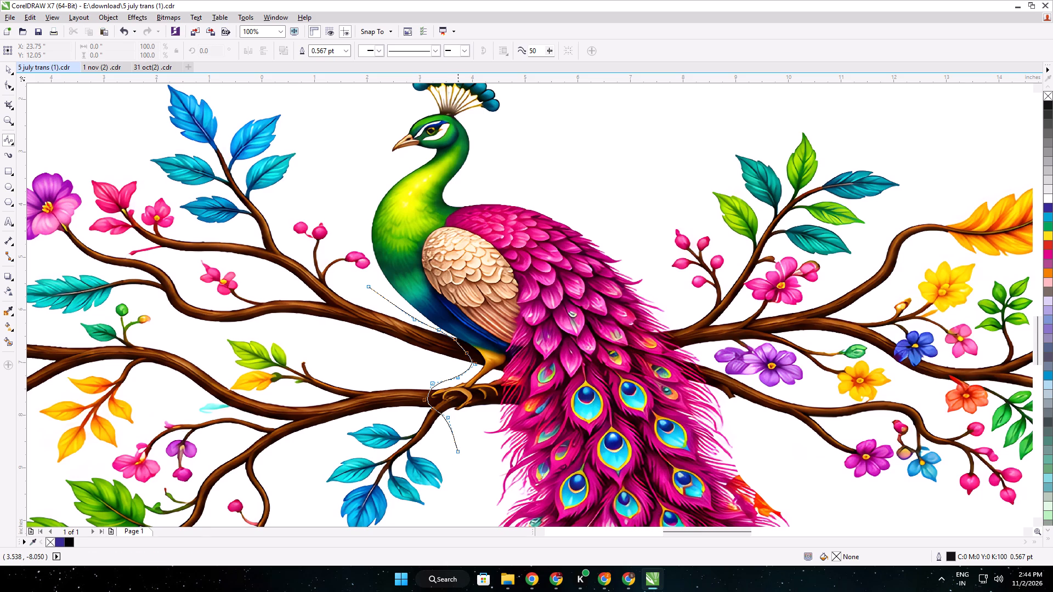
# Continue the B-spline outline down from the lower branch and around the hanging cluster of blue leaves, crossing the lantern chain.
pyautogui.click(428, 441)
pyautogui.click(439, 459)
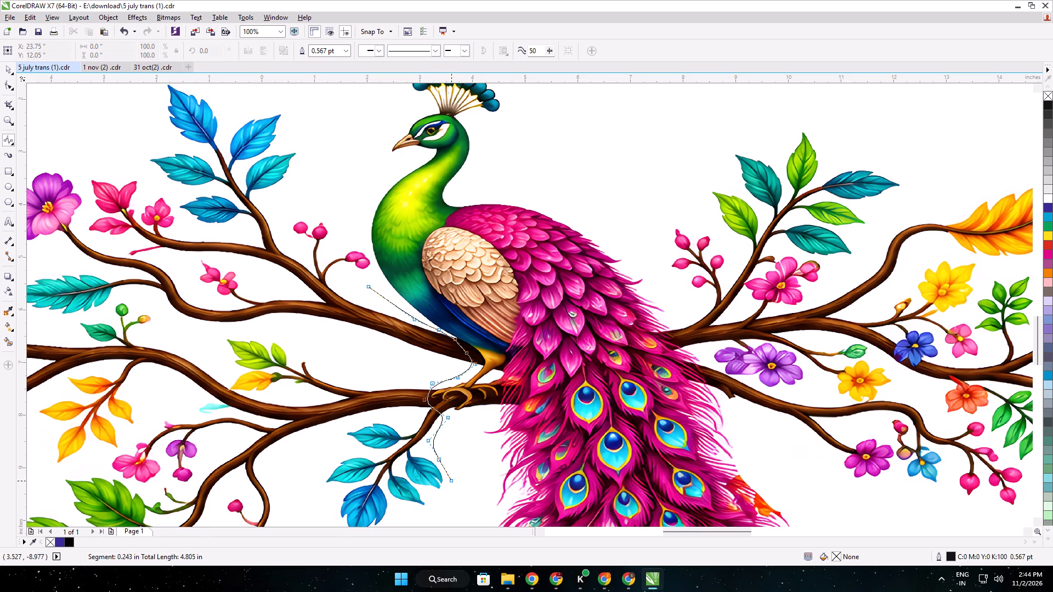
pyautogui.click(451, 481)
pyautogui.moveTo(452, 481); pyautogui.dragTo(456, 298, button='middle')
pyautogui.click(438, 319)
pyautogui.click(415, 332)
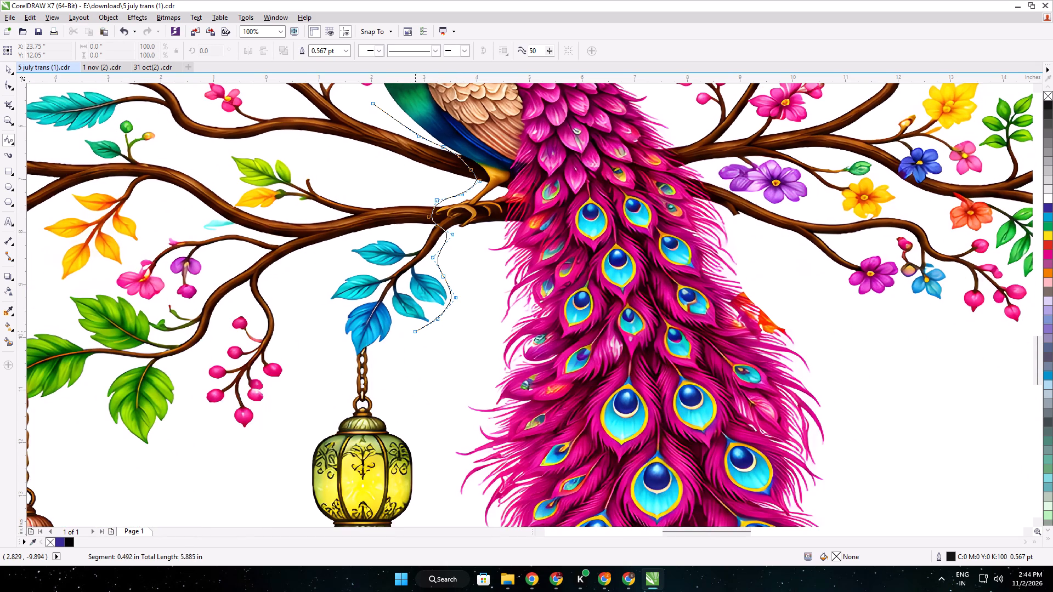
pyautogui.click(384, 344)
pyautogui.click(366, 360)
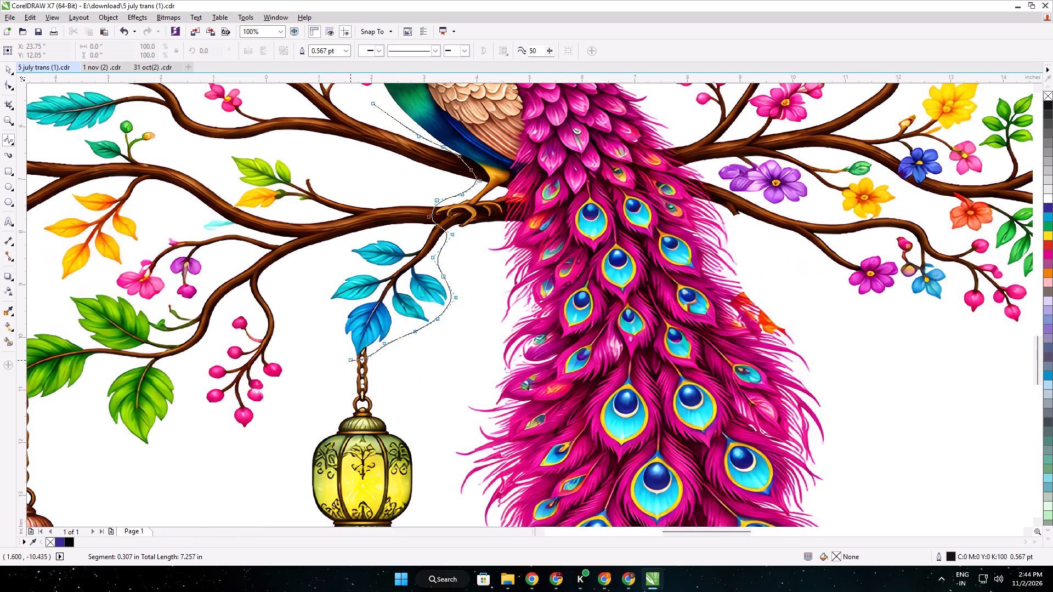
pyautogui.click(350, 355)
pyautogui.click(346, 344)
pyautogui.click(332, 328)
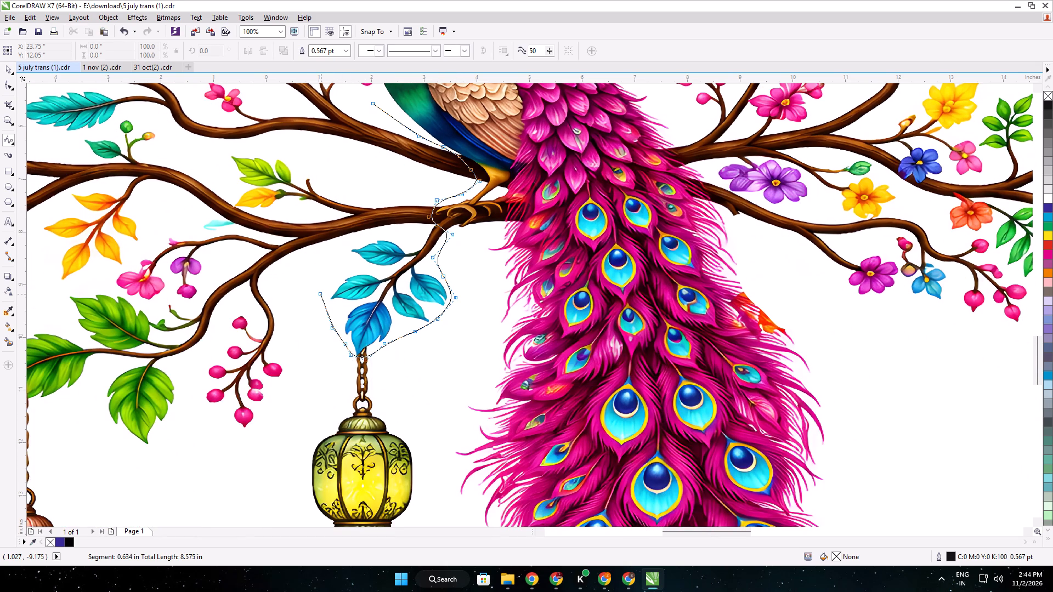
# Continue the B-spline outline over the gap beside the blue leaves and down around the hanging pink berry cluster.
pyautogui.click(326, 303)
pyautogui.click(303, 302)
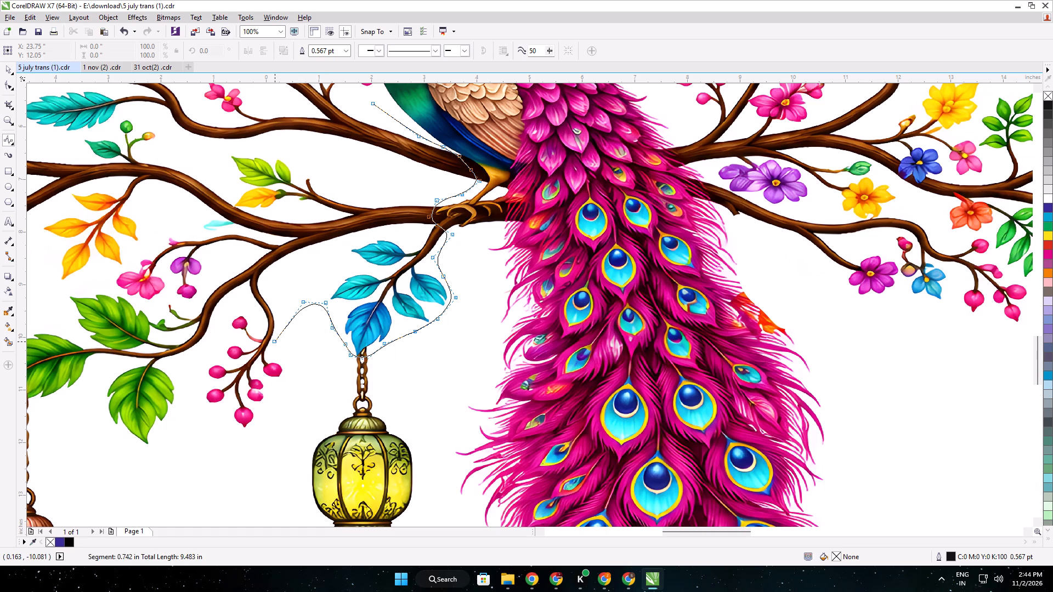
pyautogui.click(275, 341)
pyautogui.click(286, 363)
pyautogui.click(285, 380)
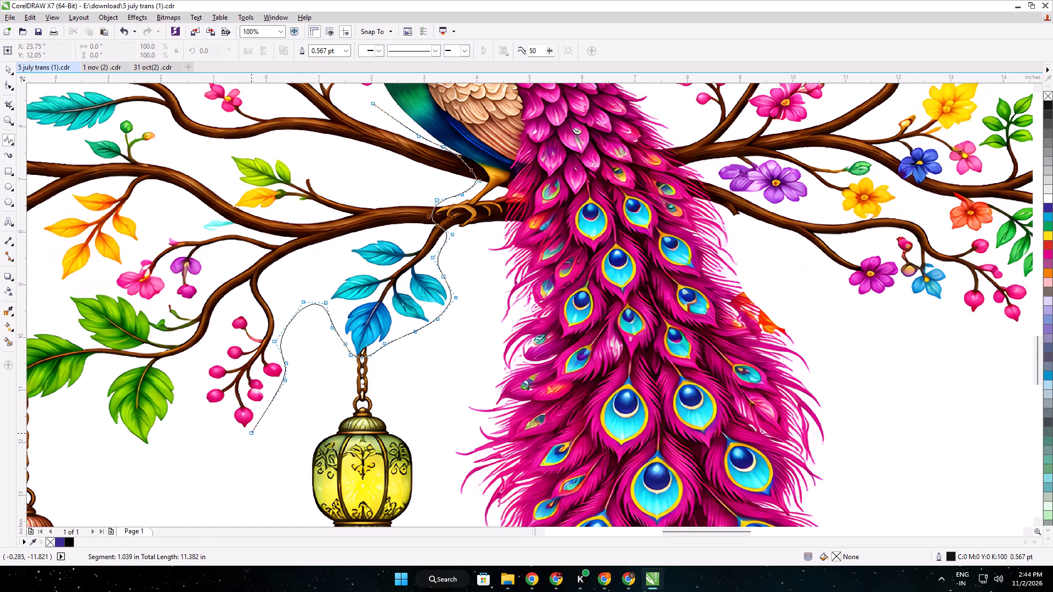
pyautogui.click(251, 433)
pyautogui.click(236, 439)
pyautogui.click(215, 415)
pyautogui.click(193, 405)
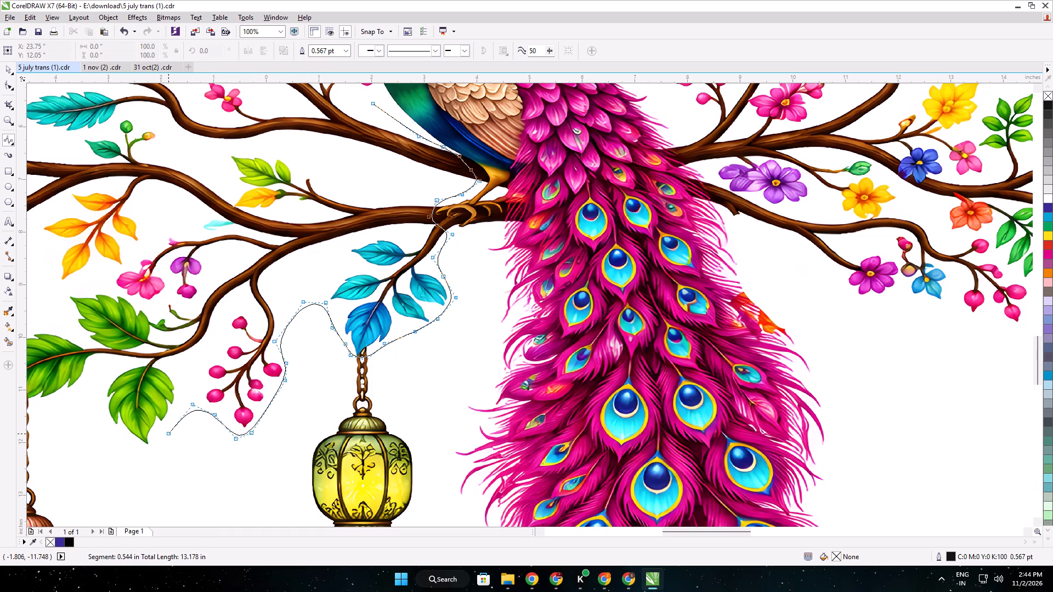
pyautogui.click(168, 434)
# Continue the B-spline outline beneath the large green leaves, crossing the pink lantern's chain just under the leaf.
pyautogui.scroll(1, 169, 435)
pyautogui.moveTo(169, 435); pyautogui.dragTo(437, 362, button='middle')
pyautogui.click(390, 388)
pyautogui.click(333, 378)
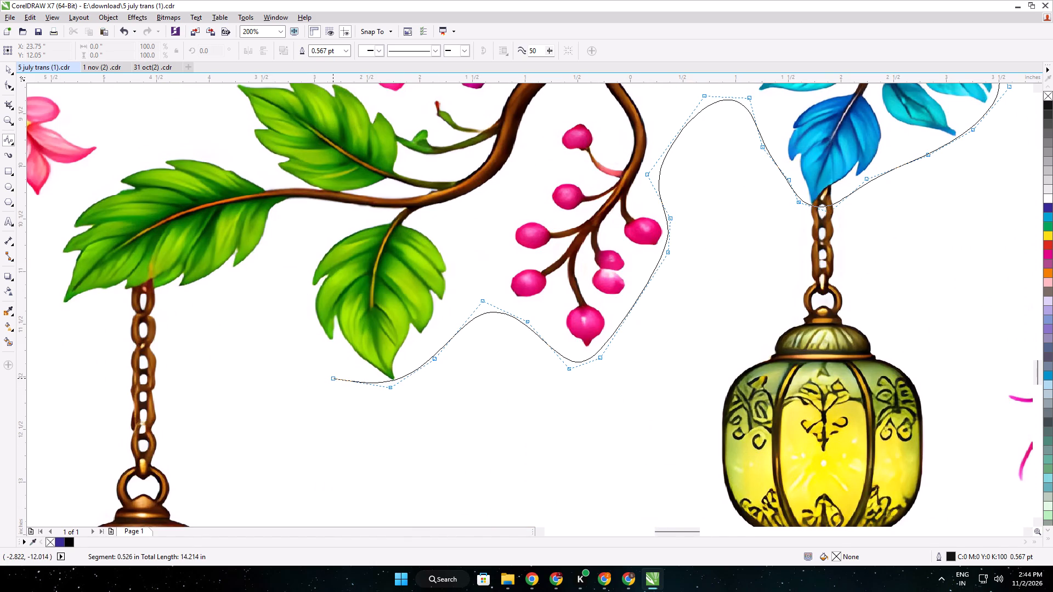
pyautogui.click(265, 288)
pyautogui.moveTo(265, 287); pyautogui.dragTo(625, 229, button='middle')
pyautogui.scroll(-1, 612, 238)
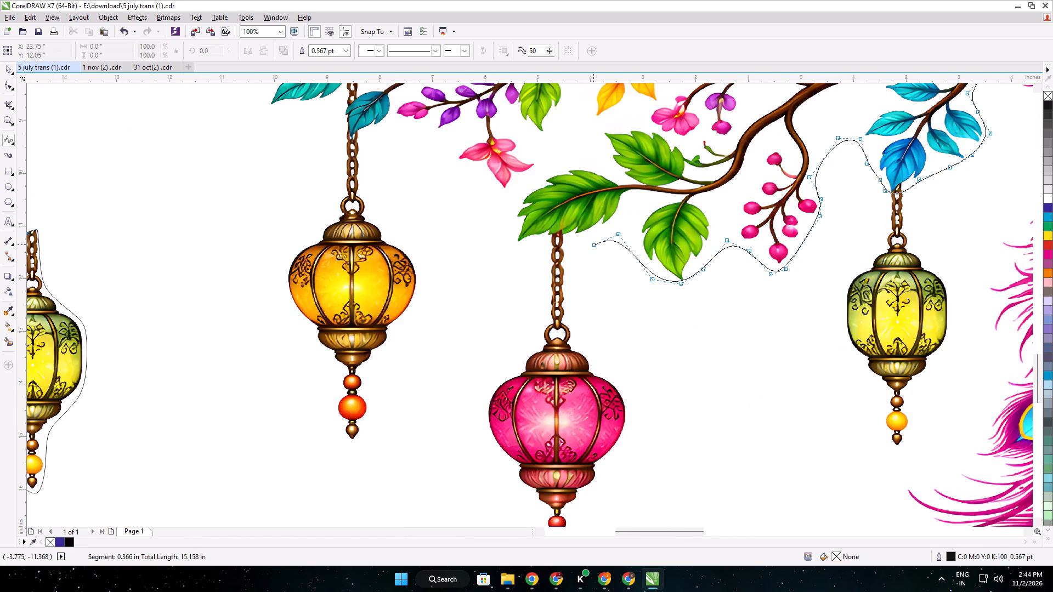
pyautogui.click(568, 239)
pyautogui.click(542, 240)
pyautogui.click(518, 247)
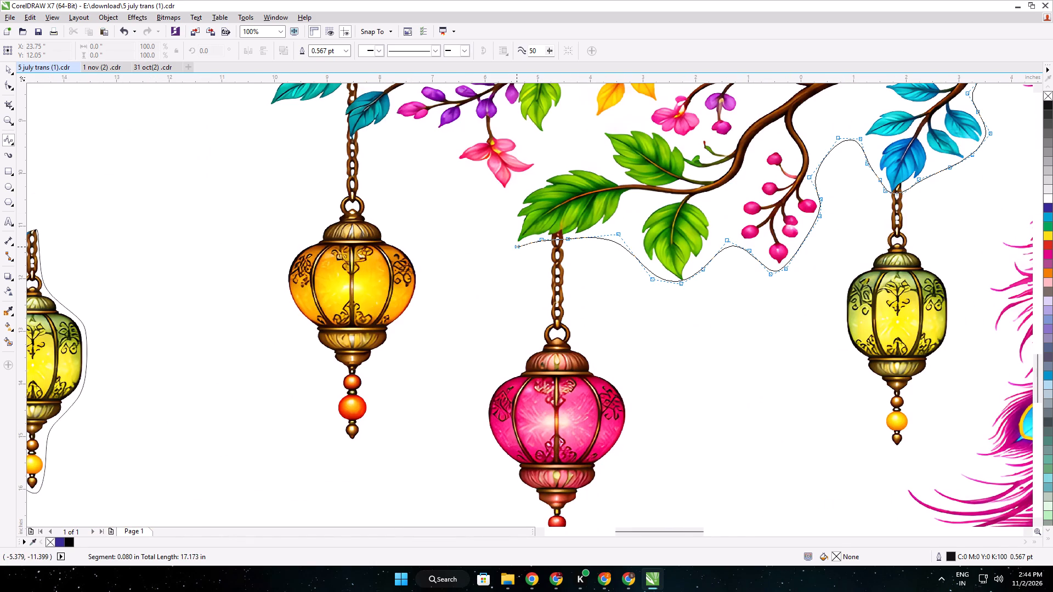
pyautogui.click(507, 246)
# Continue the B-spline outline around the pink flower and across the orange lantern's chain below the teal leaf.
pyautogui.click(483, 176)
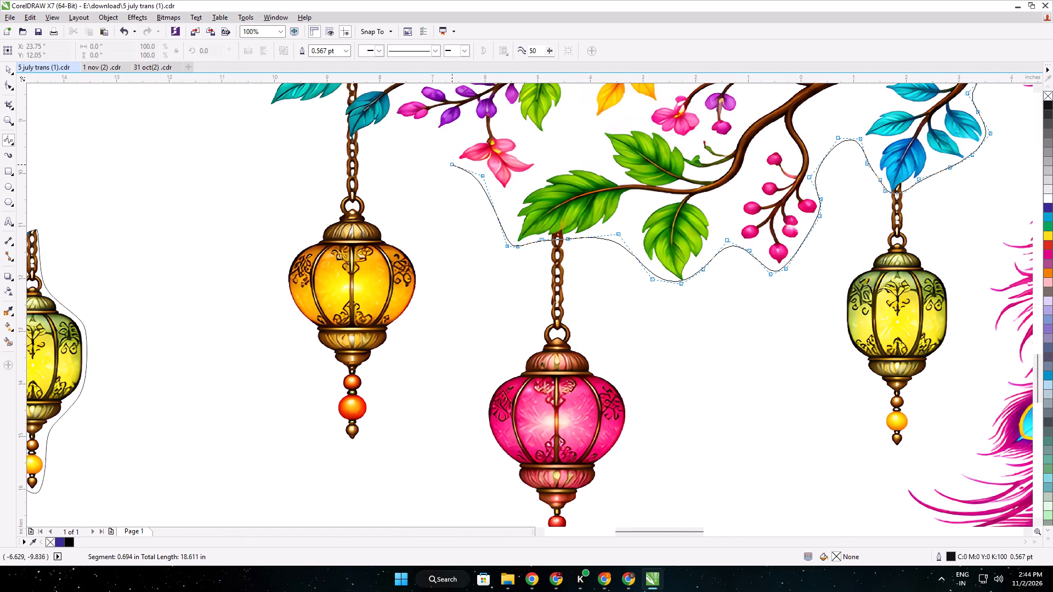
pyautogui.click(452, 164)
pyautogui.click(435, 133)
pyautogui.click(414, 127)
pyautogui.click(383, 128)
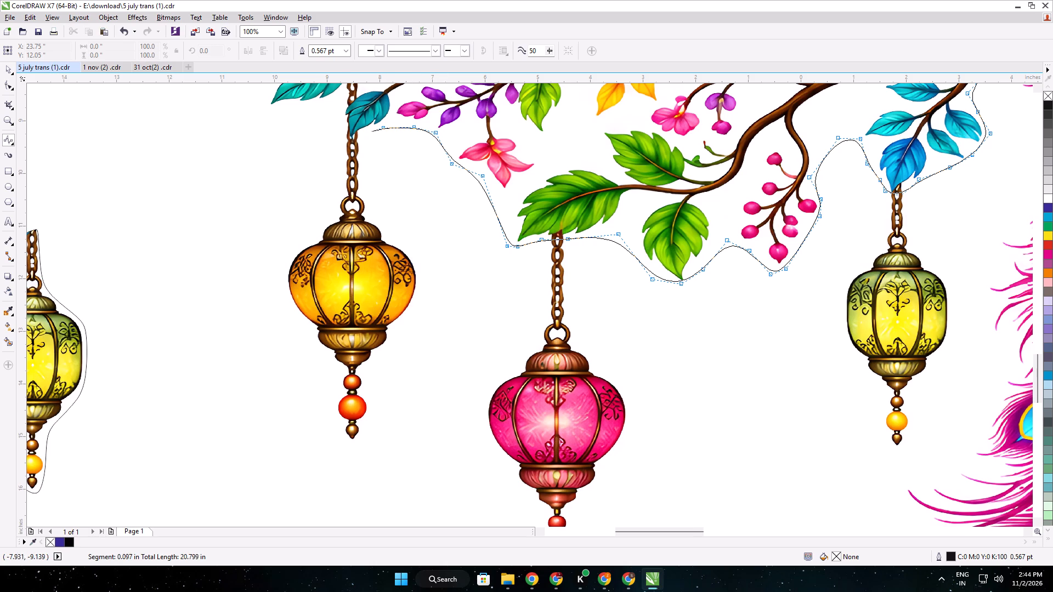
pyautogui.click(350, 137)
pyautogui.click(341, 136)
# Continue the B-spline outline around the teal leaves at the outer tip of the lower branch.
pyautogui.moveTo(341, 136); pyautogui.dragTo(478, 236, button='middle')
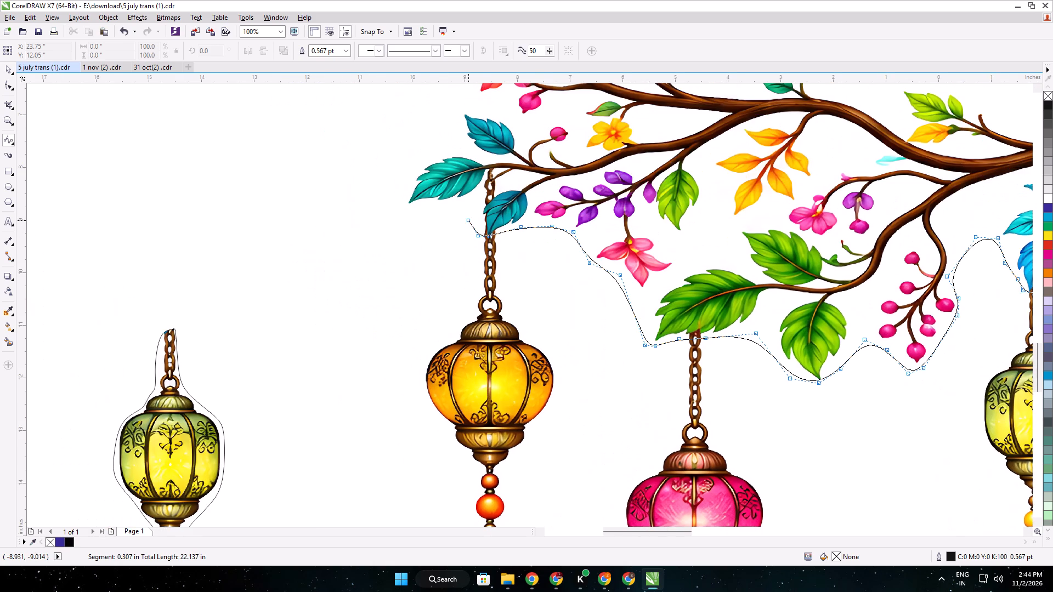
pyautogui.scroll(-2, 478, 209)
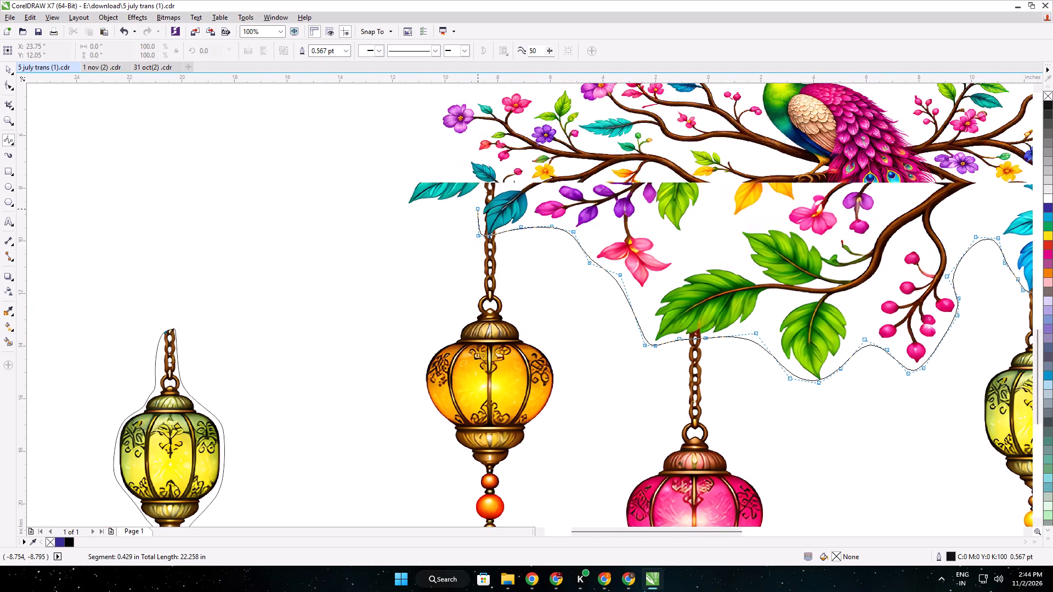
pyautogui.moveTo(478, 208); pyautogui.dragTo(525, 219, button='middle')
pyautogui.scroll(2, 525, 219)
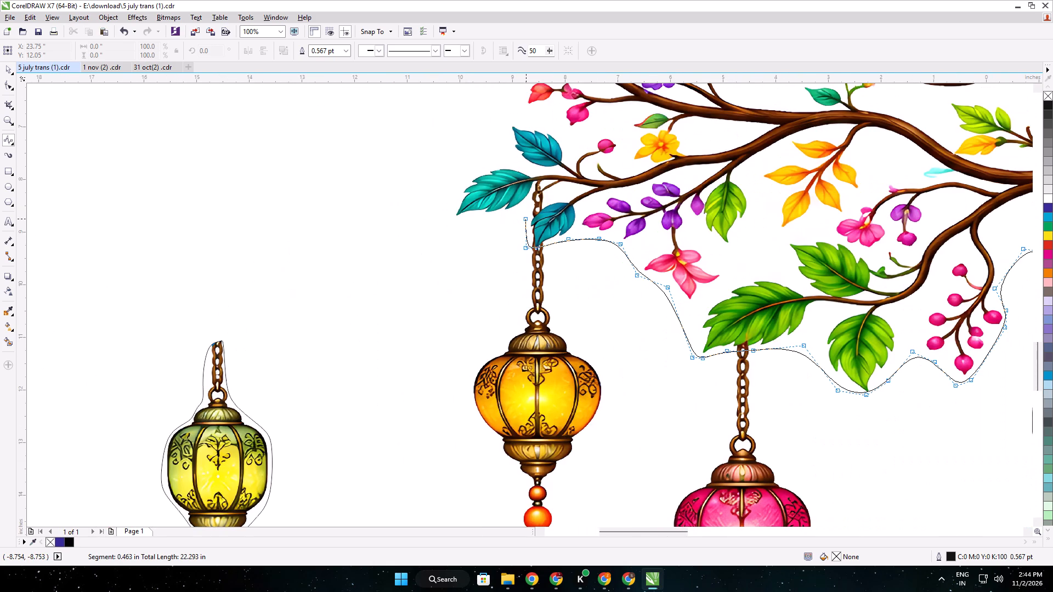
pyautogui.click(528, 217)
pyautogui.click(526, 207)
pyautogui.click(502, 218)
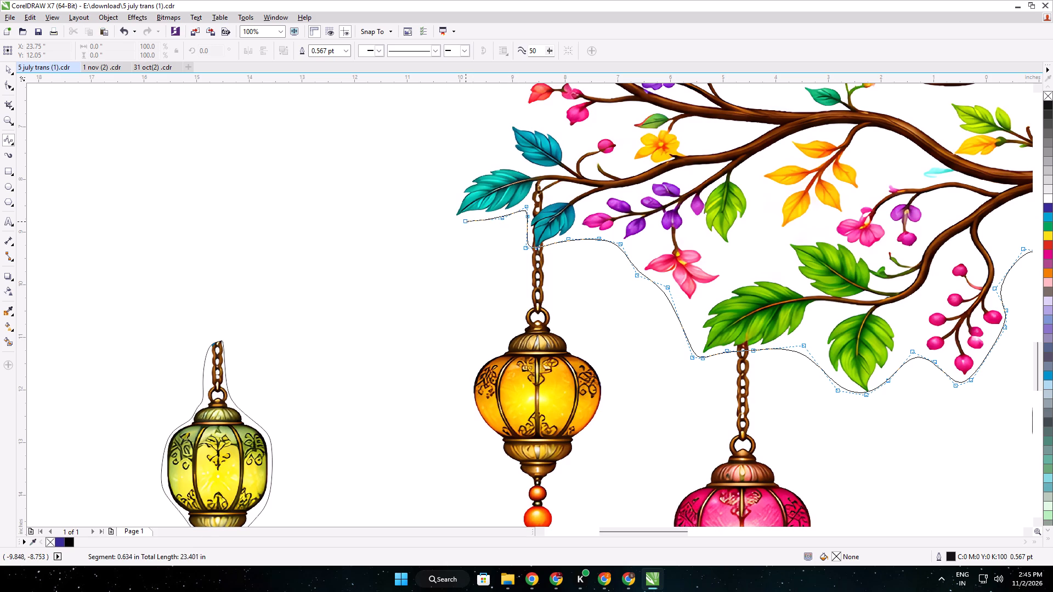
pyautogui.click(465, 221)
pyautogui.click(450, 223)
pyautogui.click(454, 206)
pyautogui.click(467, 177)
pyautogui.click(508, 163)
pyautogui.click(503, 138)
pyautogui.click(513, 116)
# Continue the B-spline outline around the outermost purple flower and over the pink flower and green leaves above the branch.
pyautogui.moveTo(522, 117); pyautogui.dragTo(587, 320, button='middle')
pyautogui.scroll(-1, 582, 312)
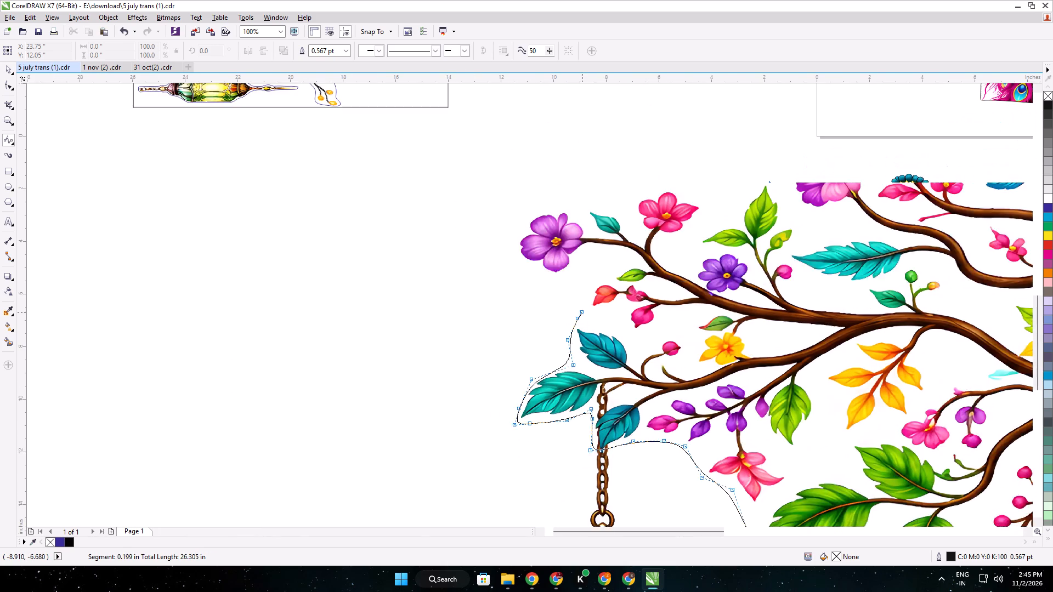
pyautogui.click(584, 291)
pyautogui.click(559, 297)
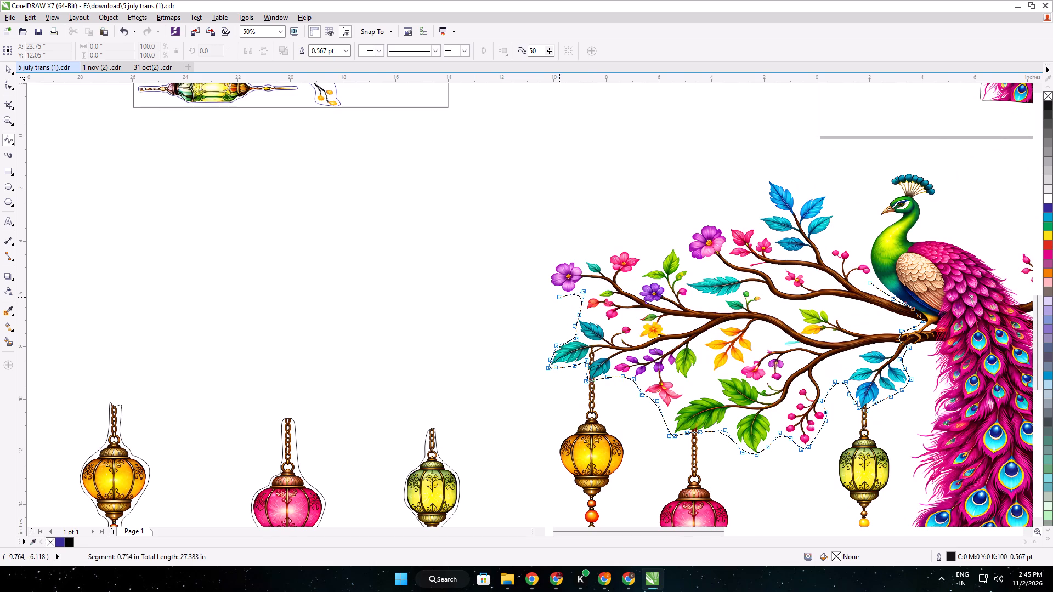
pyautogui.click(546, 284)
pyautogui.click(547, 266)
pyautogui.click(567, 256)
pyautogui.click(594, 259)
pyautogui.click(619, 247)
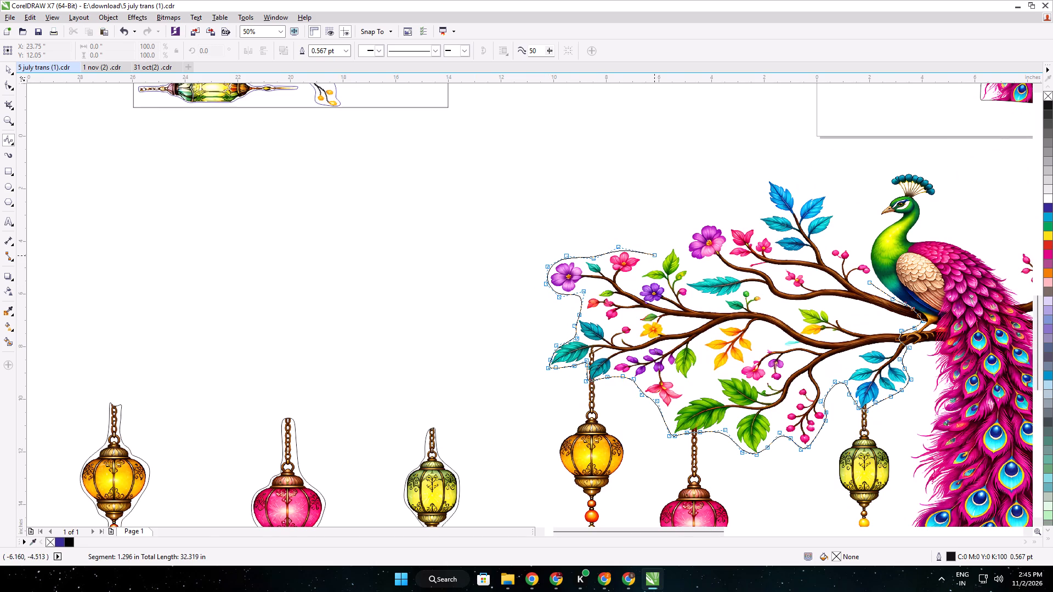
pyautogui.click(652, 265)
pyautogui.click(677, 242)
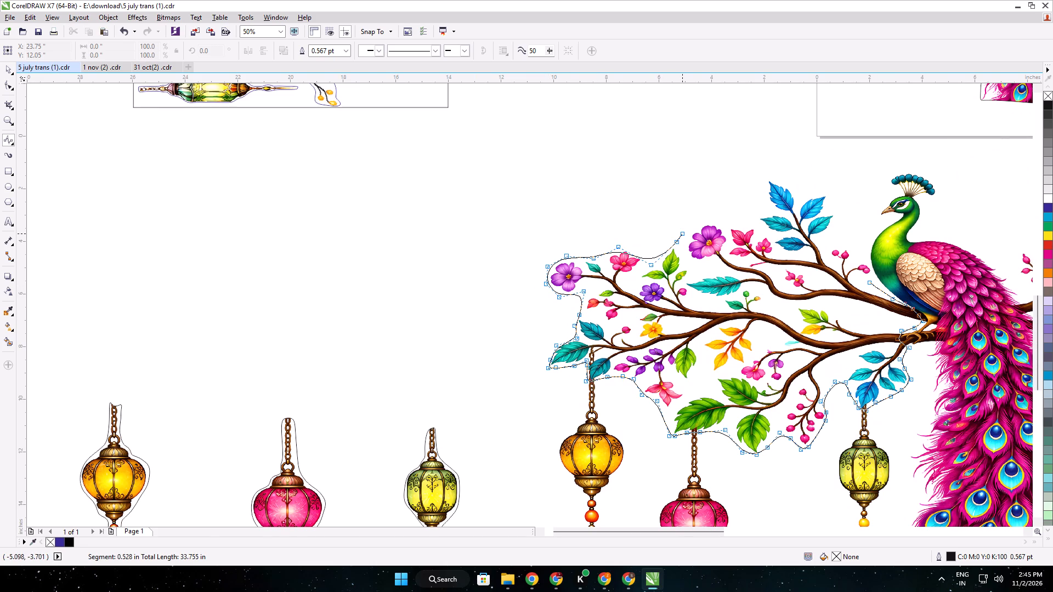
# Continue the B-spline outline over the large purple flower and around the upper blue leaves towards the peacock's neck.
pyautogui.click(687, 233)
pyautogui.click(706, 223)
pyautogui.click(738, 219)
pyautogui.click(754, 215)
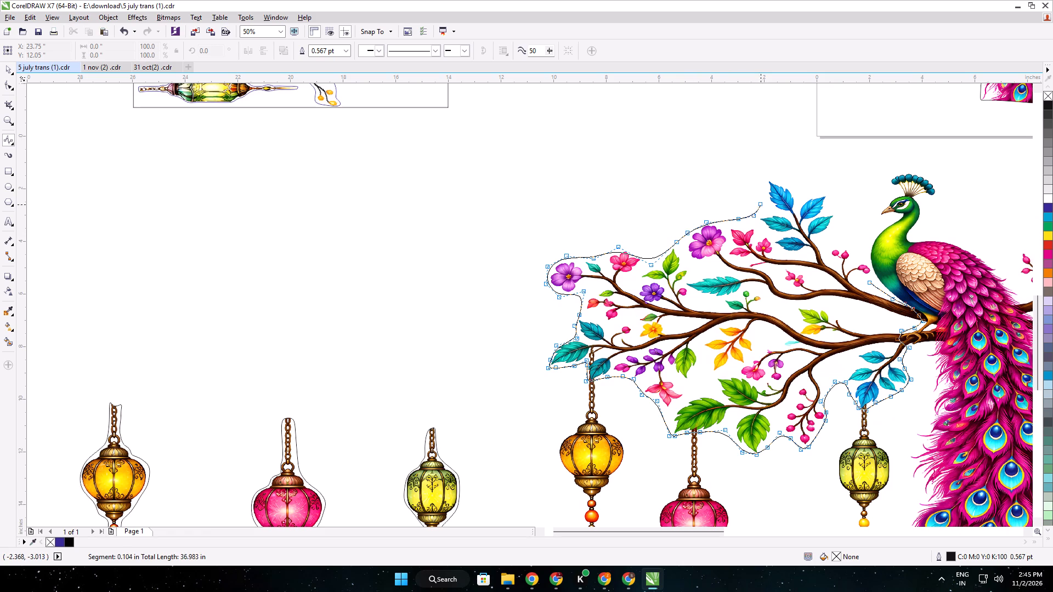
pyautogui.click(764, 191)
pyautogui.click(765, 172)
pyautogui.click(790, 187)
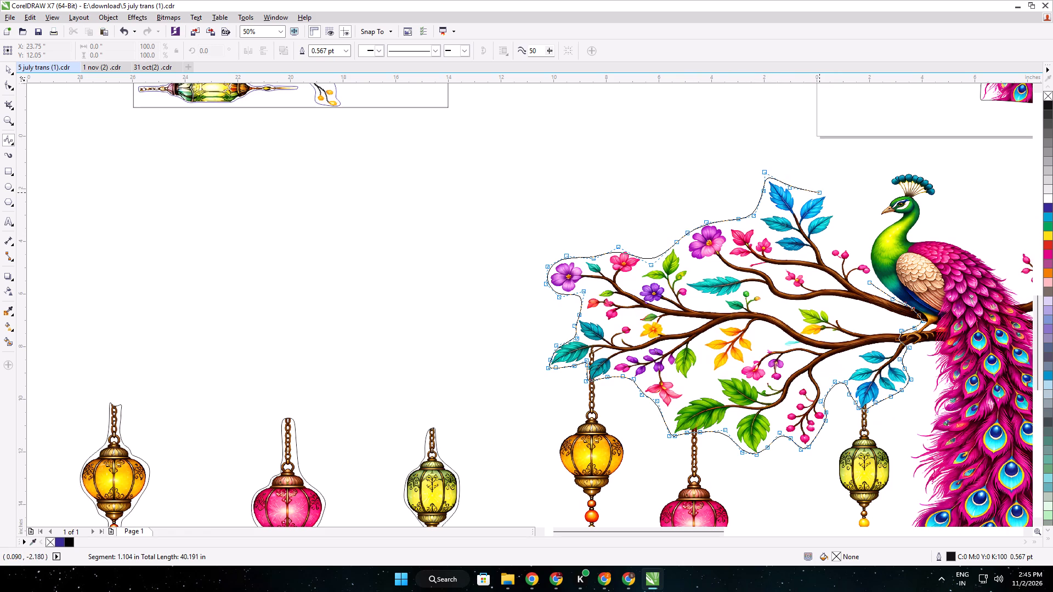
pyautogui.click(833, 190)
pyautogui.click(842, 216)
pyautogui.click(858, 247)
# Close the left-branch outline at its start point, passing between the pink berries and the peacock's breast, about 14.2" by 10.5" overall.
pyautogui.scroll(2, 867, 263)
pyautogui.moveTo(867, 263); pyautogui.dragTo(862, 257, button='middle')
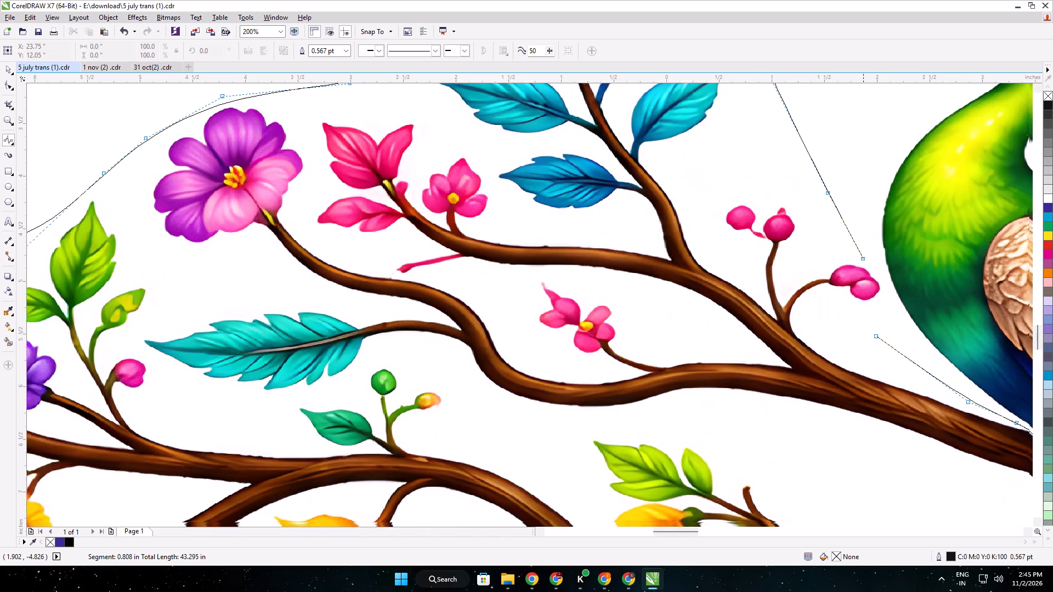
pyautogui.moveTo(862, 257); pyautogui.dragTo(810, 226, button='middle')
pyautogui.click(820, 226)
pyautogui.click(831, 247)
pyautogui.click(834, 270)
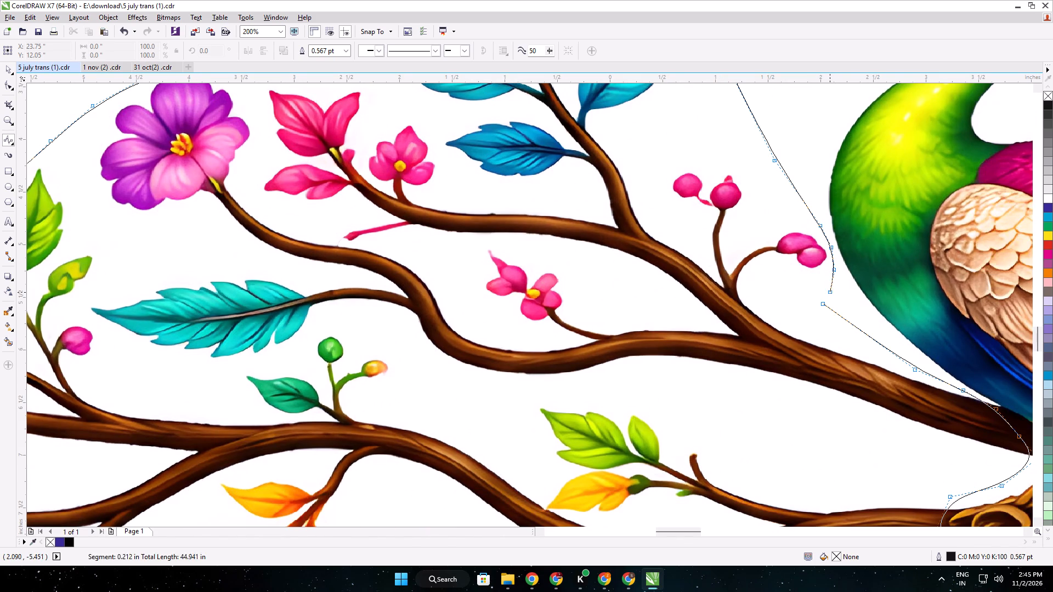
pyautogui.click(827, 291)
pyautogui.click(823, 303)
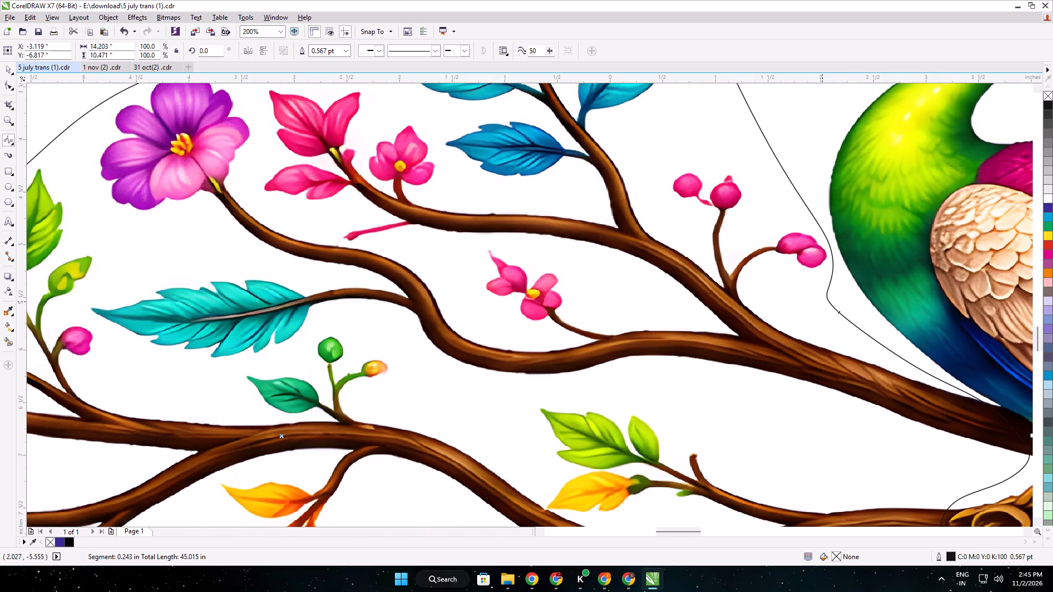
# Intersect the peacock artwork with the closed left-branch outline to cut out the branch piece, and clear the selection.
pyautogui.click(11, 70)
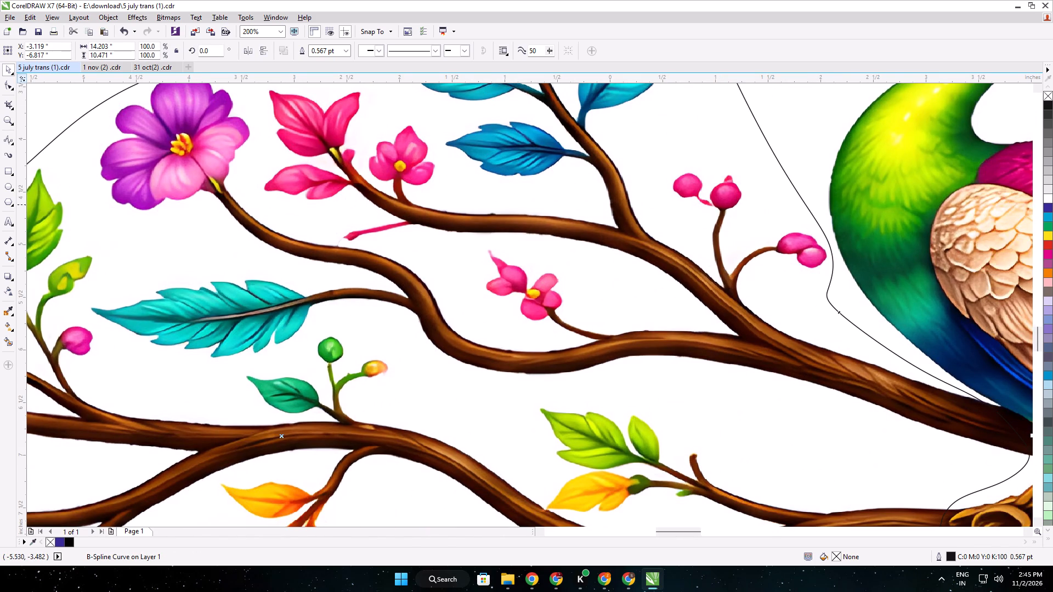
pyautogui.scroll(-4, 482, 204)
pyautogui.keyDown('shift'); pyautogui.click(735, 252); pyautogui.keyUp('shift')
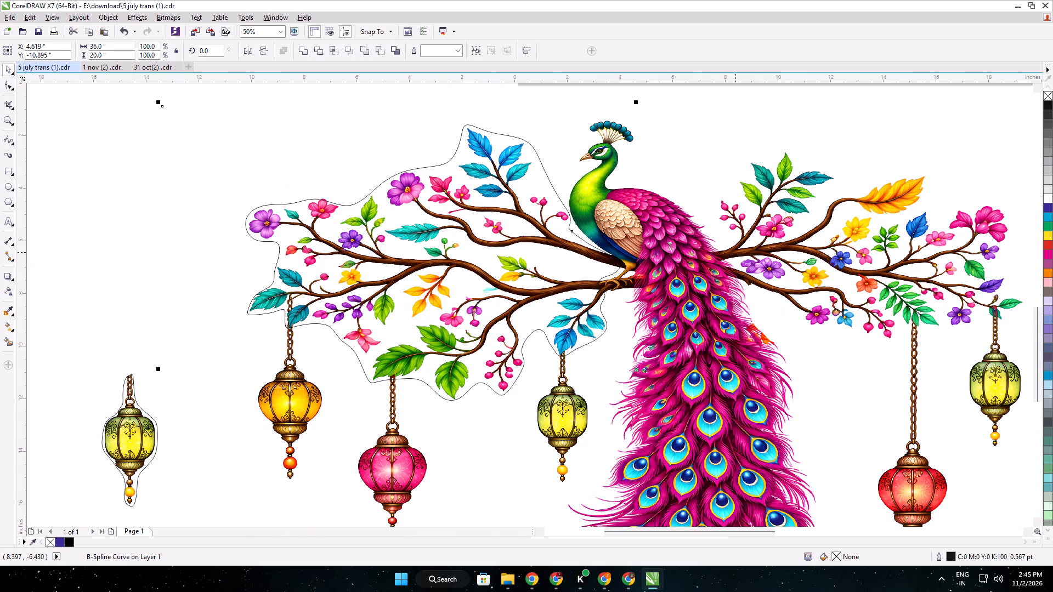
pyautogui.click(339, 47)
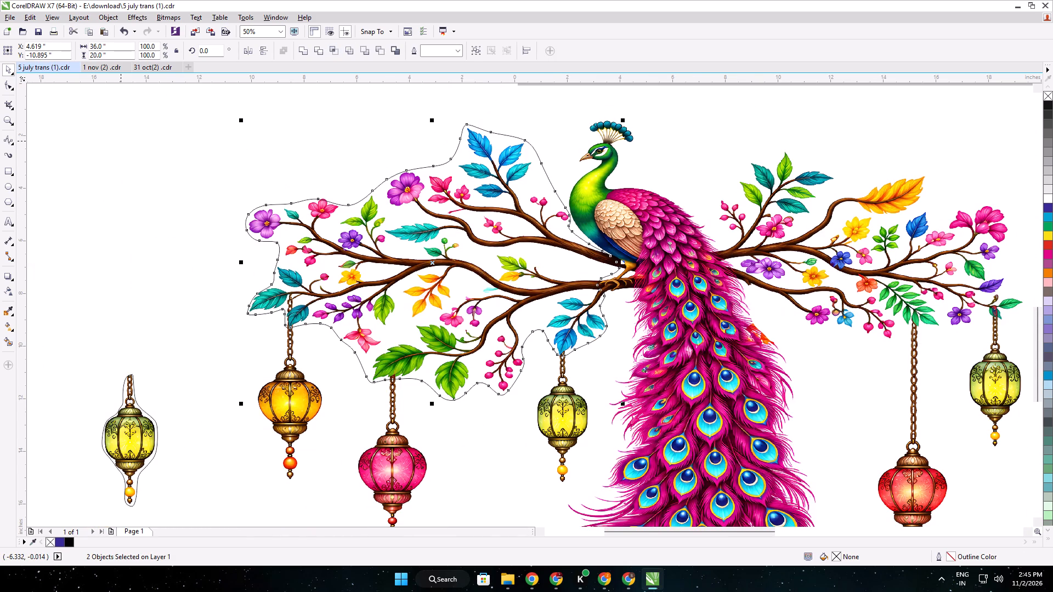
pyautogui.click(120, 140)
pyautogui.click(177, 131)
pyautogui.click(209, 131)
pyautogui.click(106, 124)
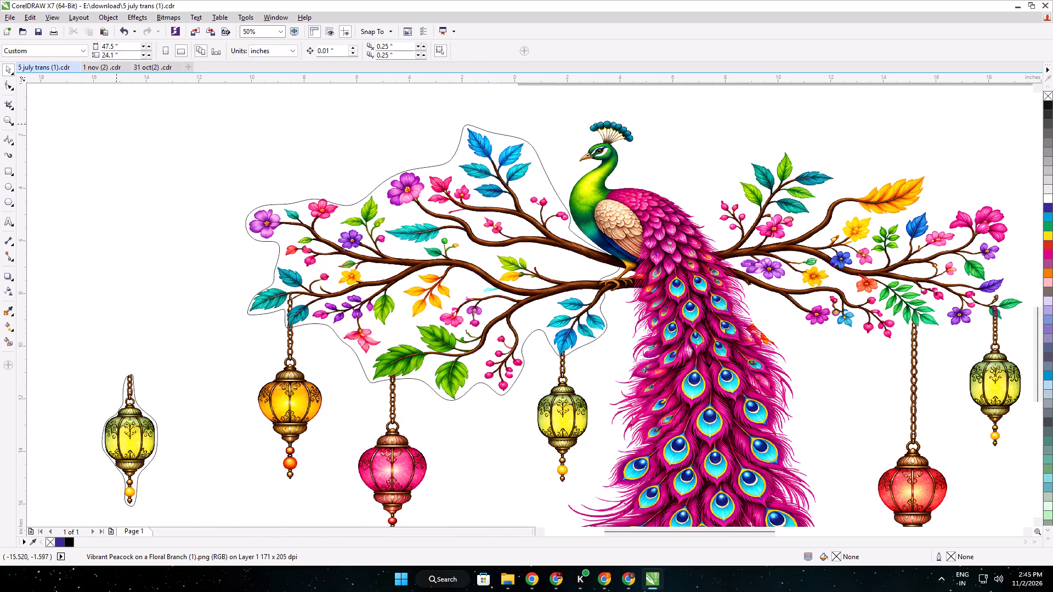
# Move the left-branch cut-out with its outline clear of the artwork, above the separated lanterns, at about X -17.5", Y -4.9".
pyautogui.scroll(-1, 185, 123)
pyautogui.moveTo(176, 96); pyautogui.dragTo(383, 230)
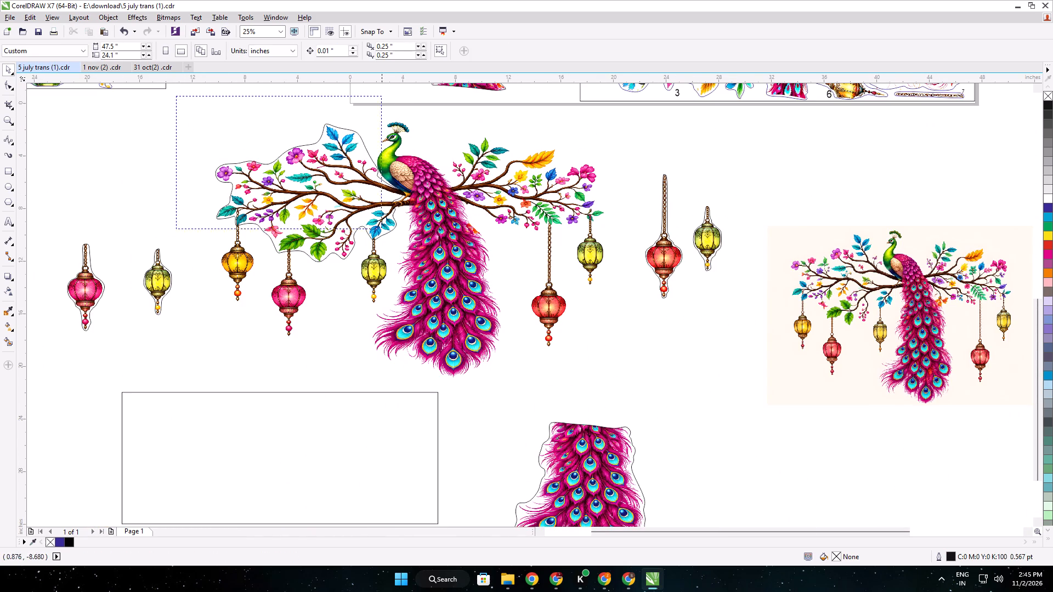
pyautogui.moveTo(383, 230); pyautogui.dragTo(409, 267)
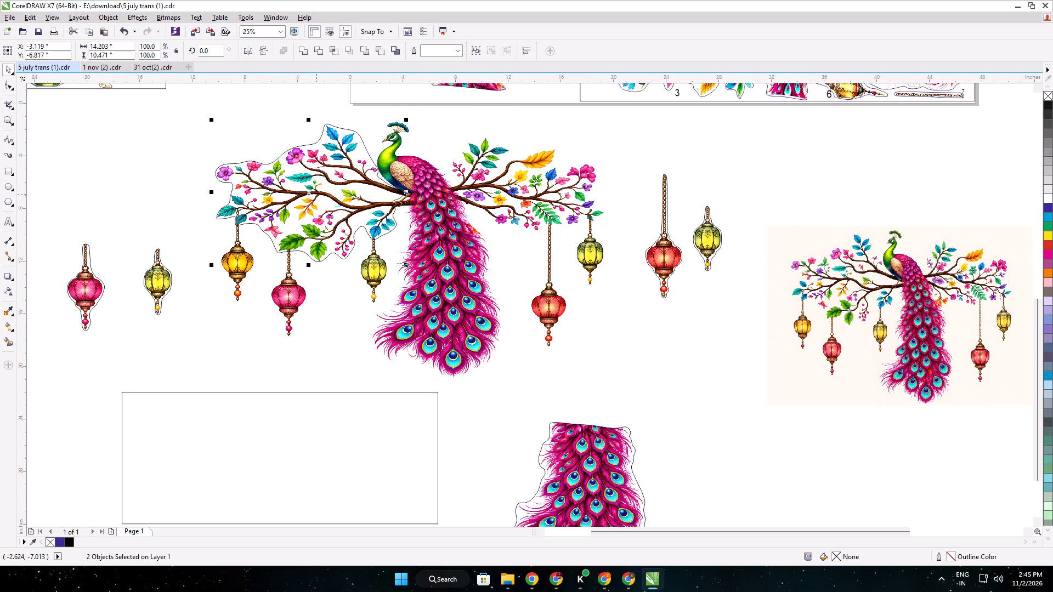
pyautogui.scroll(-1, 316, 195)
pyautogui.moveTo(319, 191); pyautogui.dragTo(225, 179)
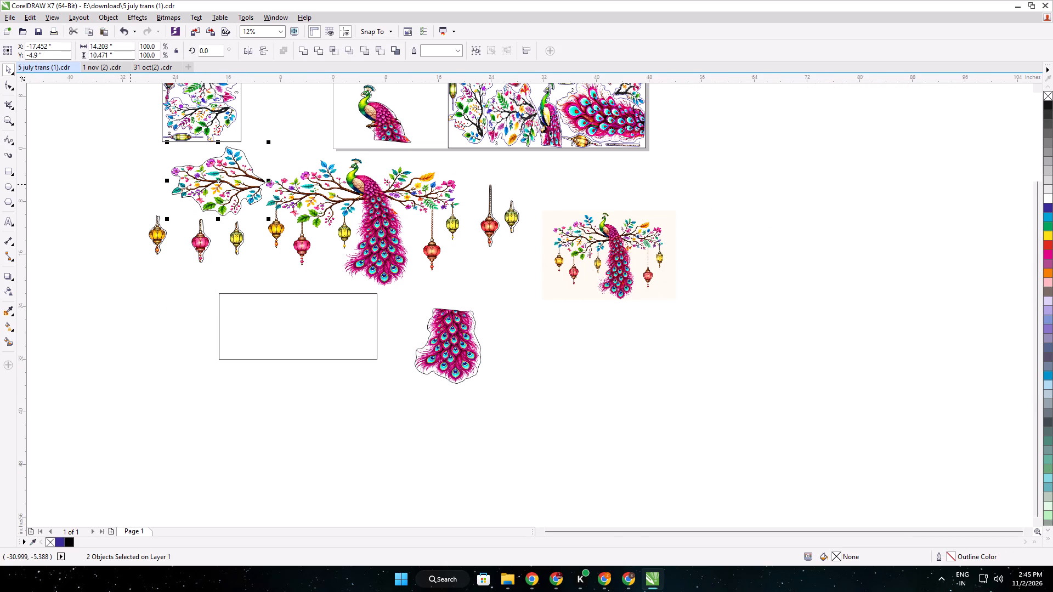
# Start a B-spline outline of the right branch at the peacock's back feathers, following the lower bough beneath the magenta and light-blue flowers.
pyautogui.click(88, 194)
pyautogui.click(13, 145)
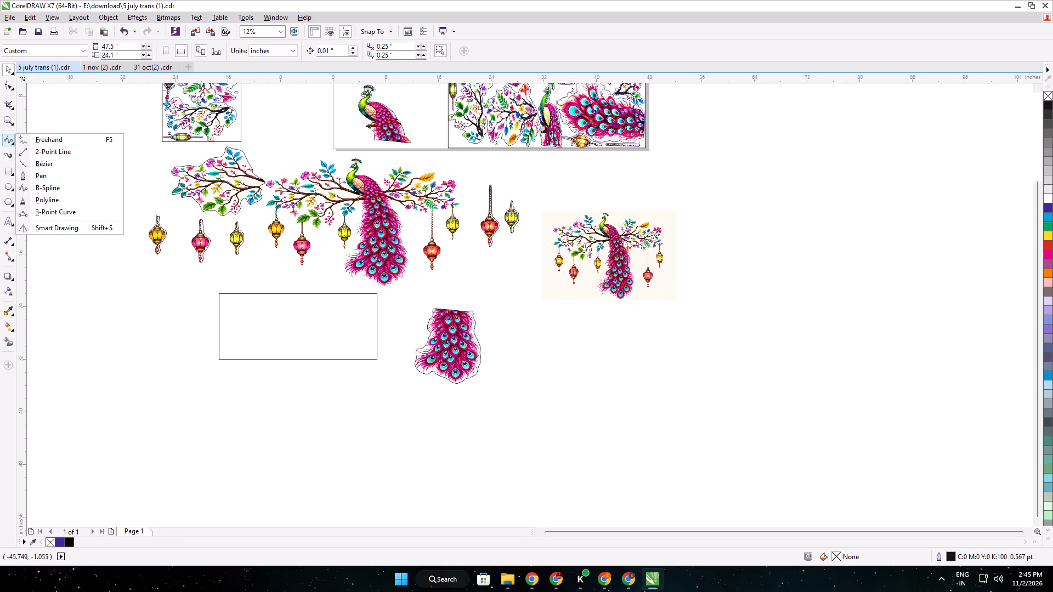
pyautogui.click(86, 185)
pyautogui.scroll(2, 377, 195)
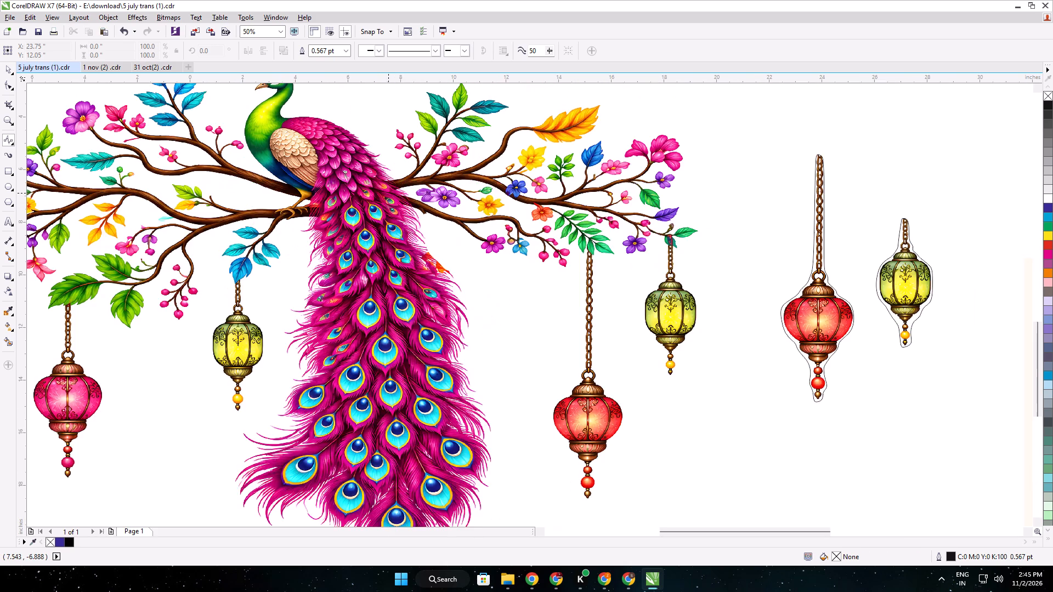
pyautogui.scroll(1, 388, 193)
pyautogui.scroll(-3, 403, 142)
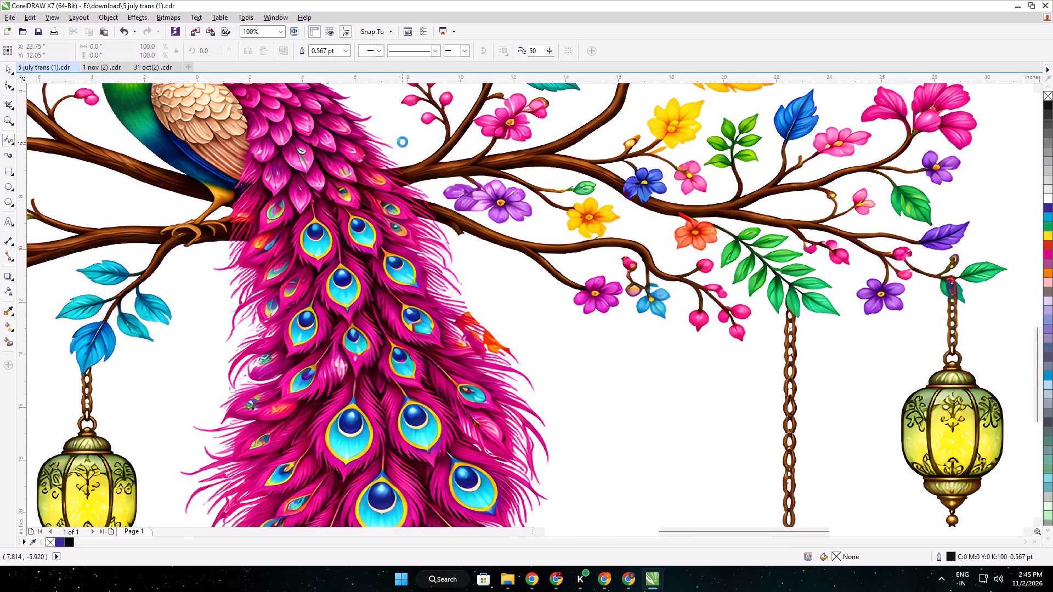
pyautogui.moveTo(423, 136); pyautogui.dragTo(435, 272, button='middle')
pyautogui.scroll(1, 454, 252)
pyautogui.moveTo(454, 252); pyautogui.dragTo(437, 128, button='middle')
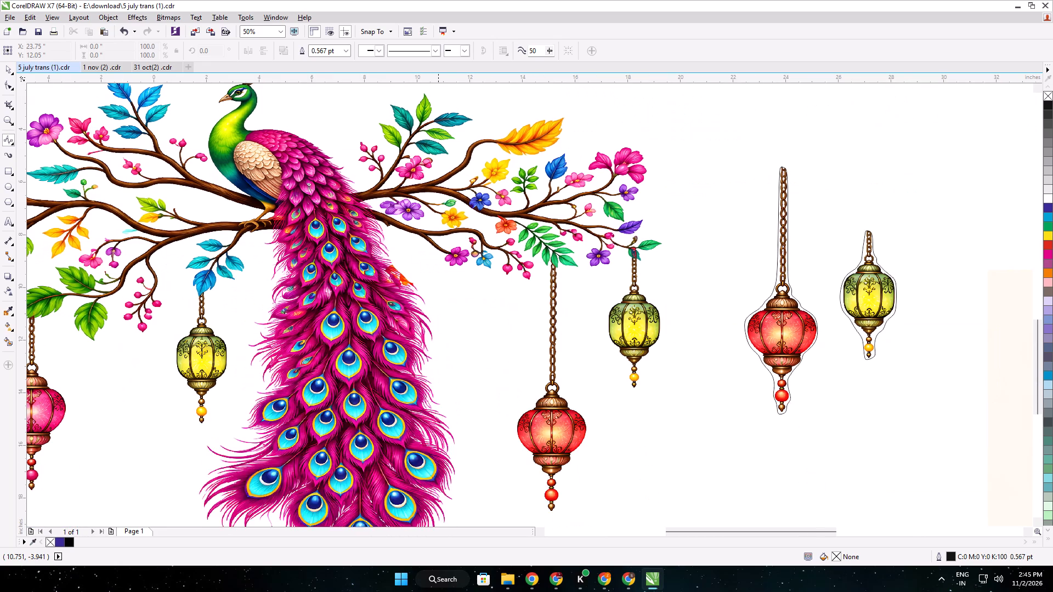
pyautogui.scroll(-1, 447, 160)
pyautogui.moveTo(449, 165); pyautogui.dragTo(506, 341, button='middle')
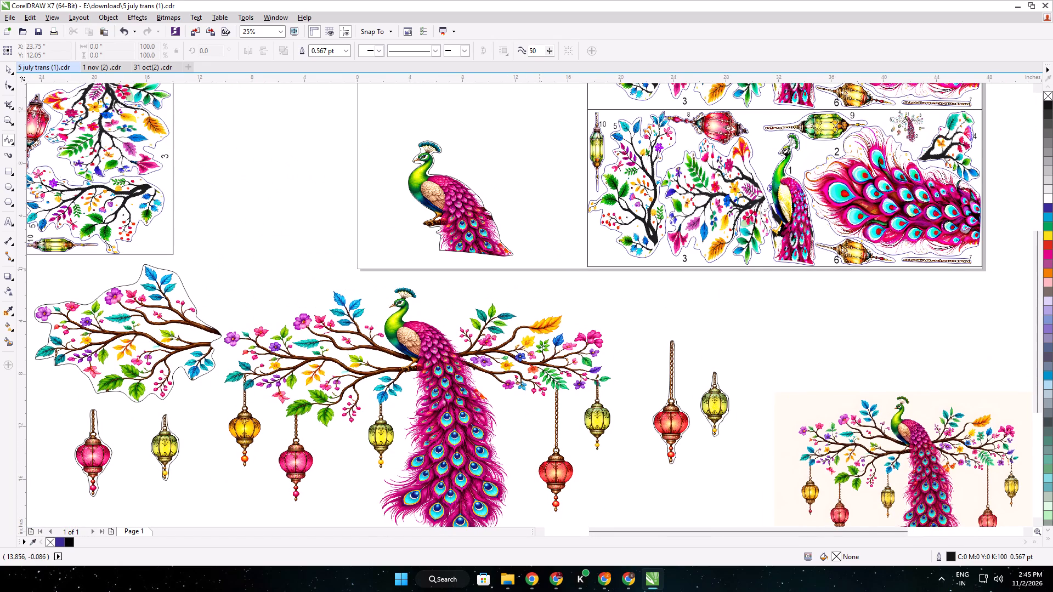
pyautogui.moveTo(547, 275); pyautogui.dragTo(541, 246, button='middle')
pyautogui.scroll(1, 476, 328)
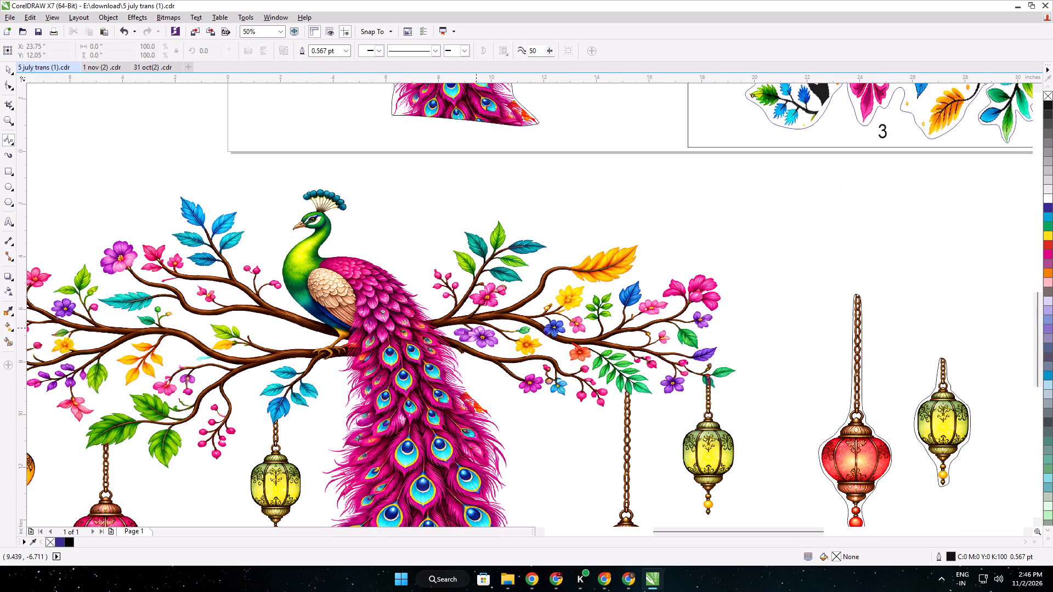
pyautogui.moveTo(553, 175); pyautogui.dragTo(554, 256, button='middle')
pyautogui.scroll(1, 554, 201)
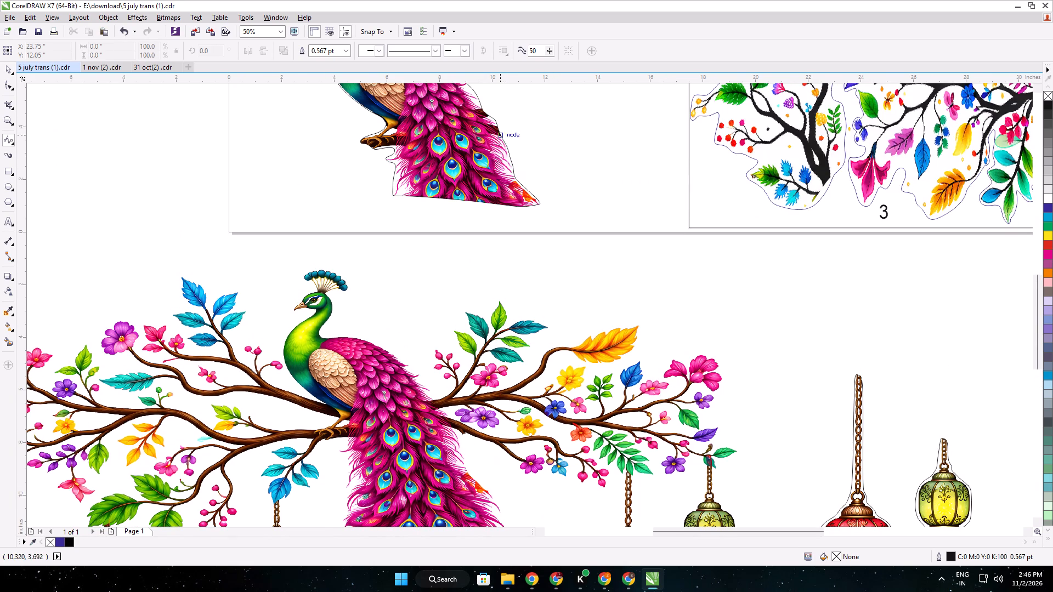
pyautogui.scroll(1, 478, 122)
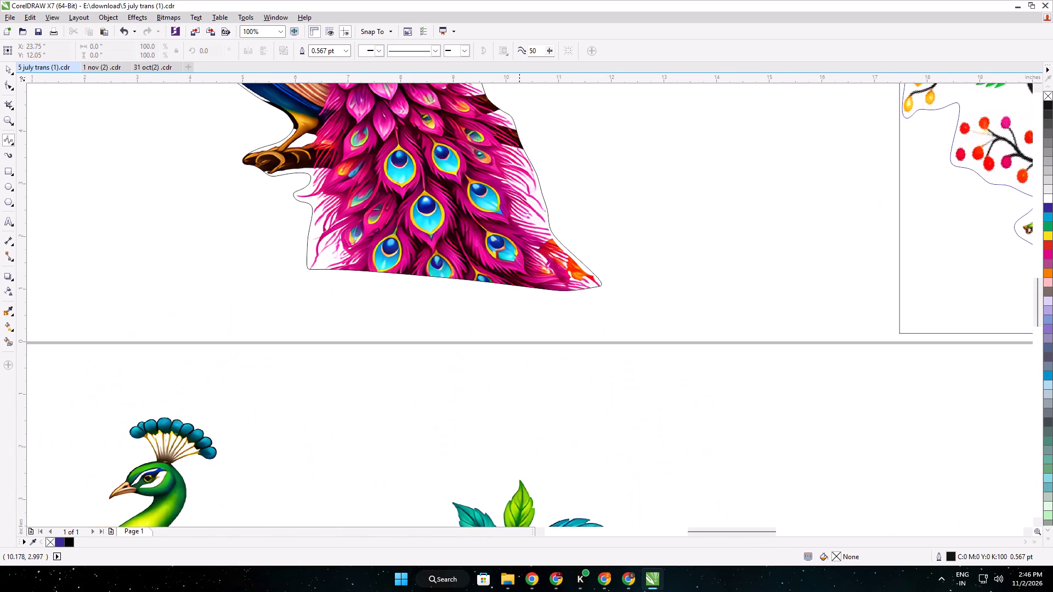
pyautogui.scroll(-1, 528, 234)
pyautogui.moveTo(562, 309); pyautogui.dragTo(545, 195, button='middle')
pyautogui.scroll(1, 446, 344)
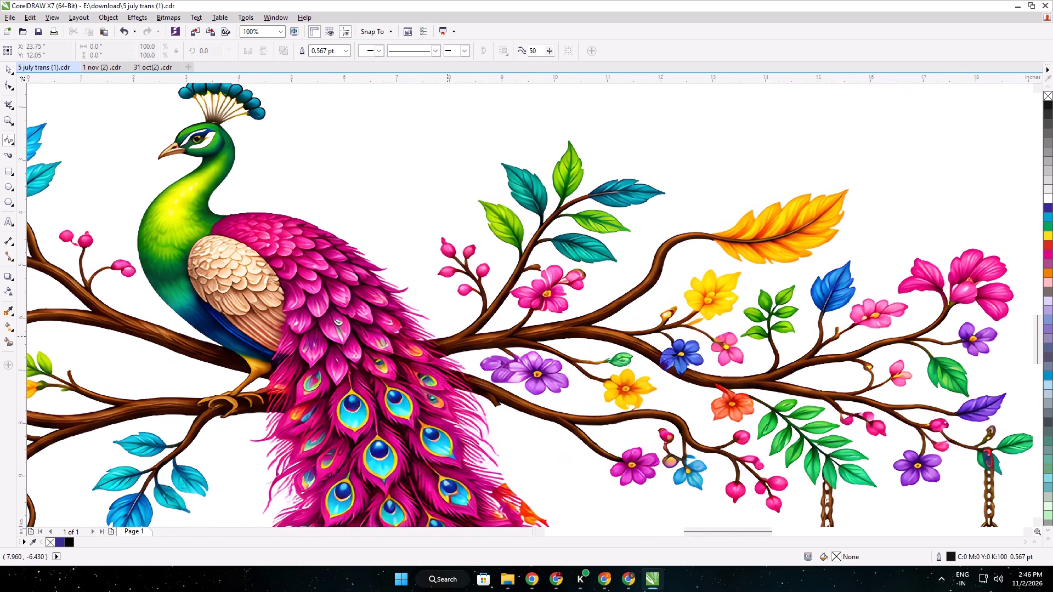
pyautogui.click(440, 328)
pyautogui.click(464, 367)
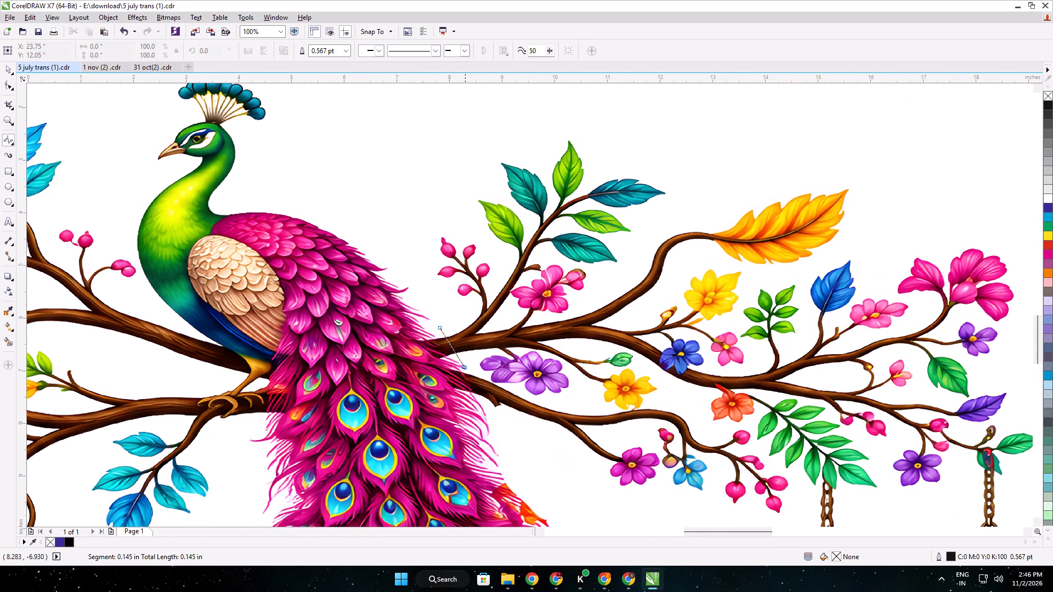
pyautogui.click(475, 389)
pyautogui.click(489, 410)
pyautogui.click(523, 420)
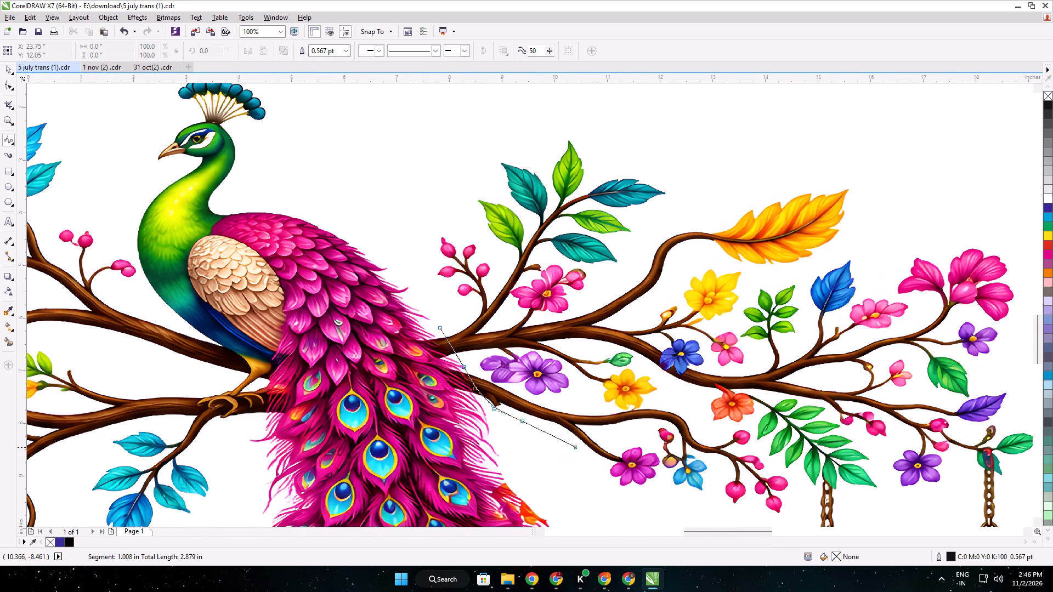
pyautogui.click(576, 448)
pyautogui.click(614, 486)
pyautogui.click(633, 499)
pyautogui.click(655, 487)
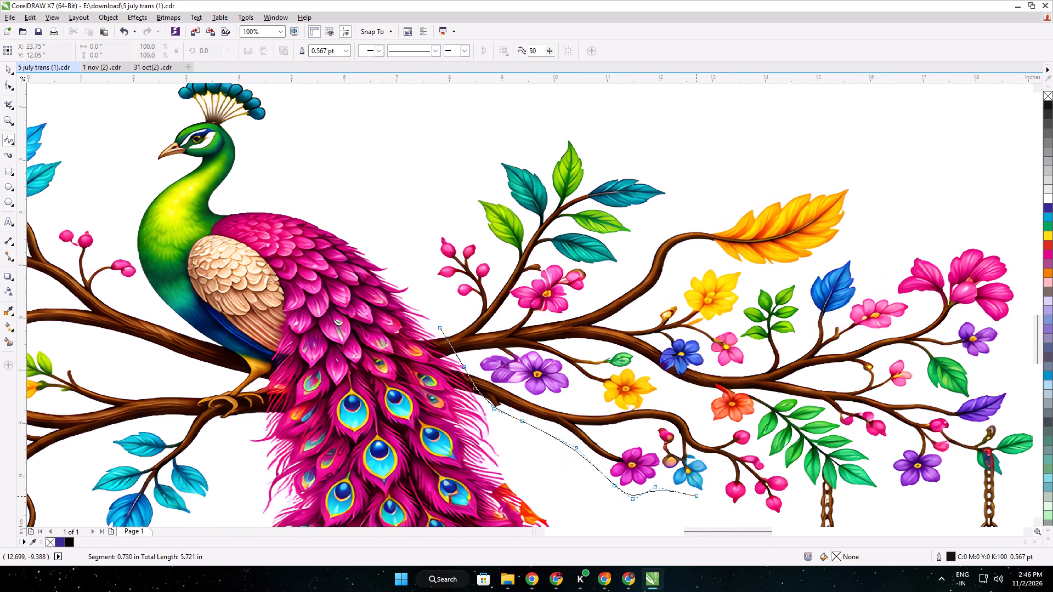
pyautogui.click(697, 496)
pyautogui.click(719, 499)
# Continue the outline beneath the pink berries, green fern leaf and purple flower, crossing both lantern chains and rounding the outermost green leaf.
pyautogui.scroll(1, 716, 495)
pyautogui.moveTo(705, 492); pyautogui.dragTo(258, 269, button='middle')
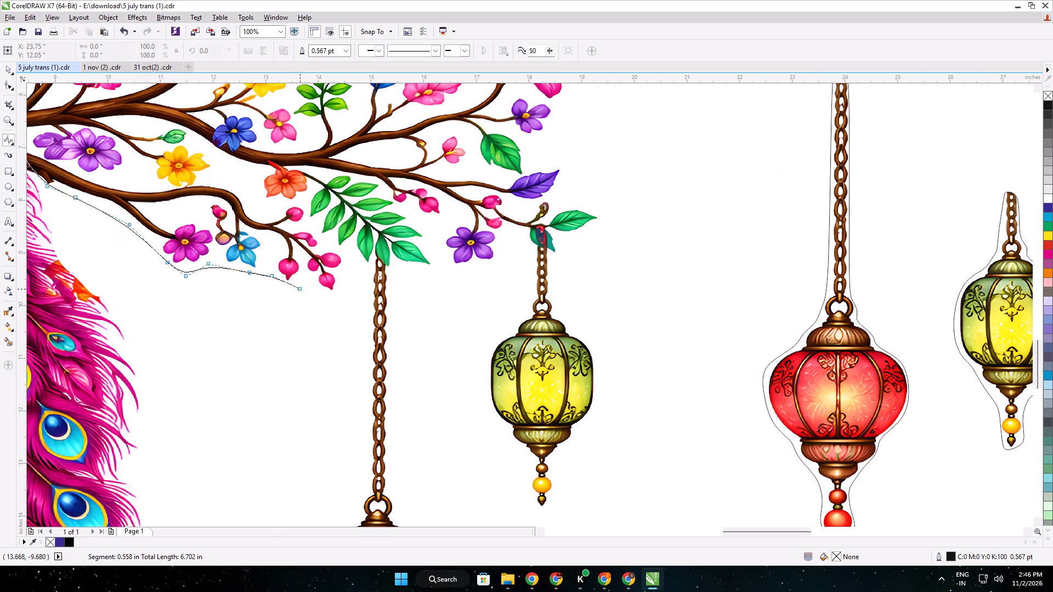
pyautogui.click(300, 289)
pyautogui.click(345, 297)
pyautogui.click(353, 266)
pyautogui.click(382, 269)
pyautogui.click(422, 272)
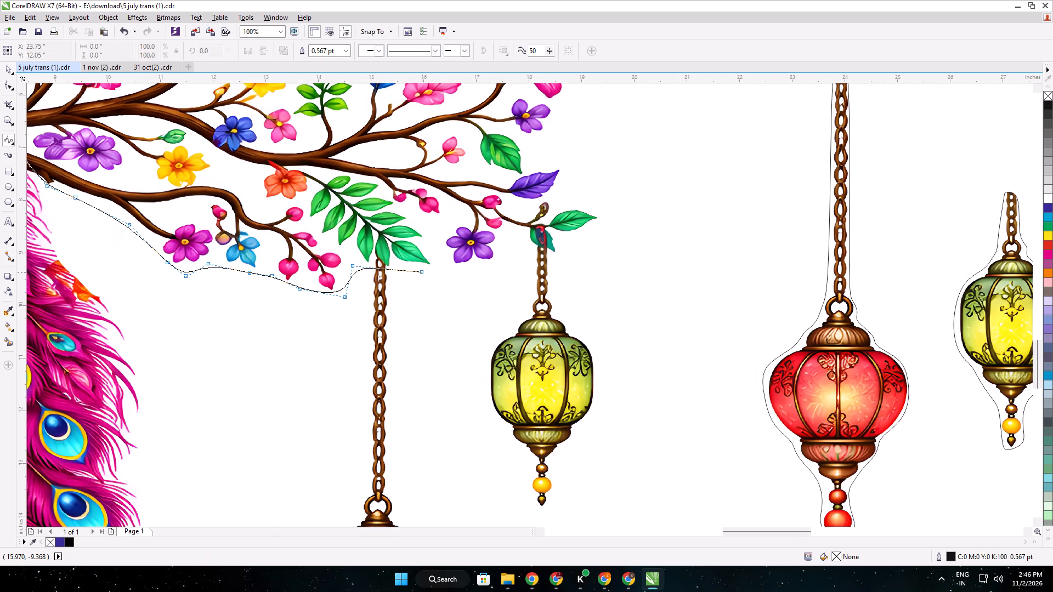
pyautogui.click(441, 263)
pyautogui.click(473, 274)
pyautogui.click(516, 251)
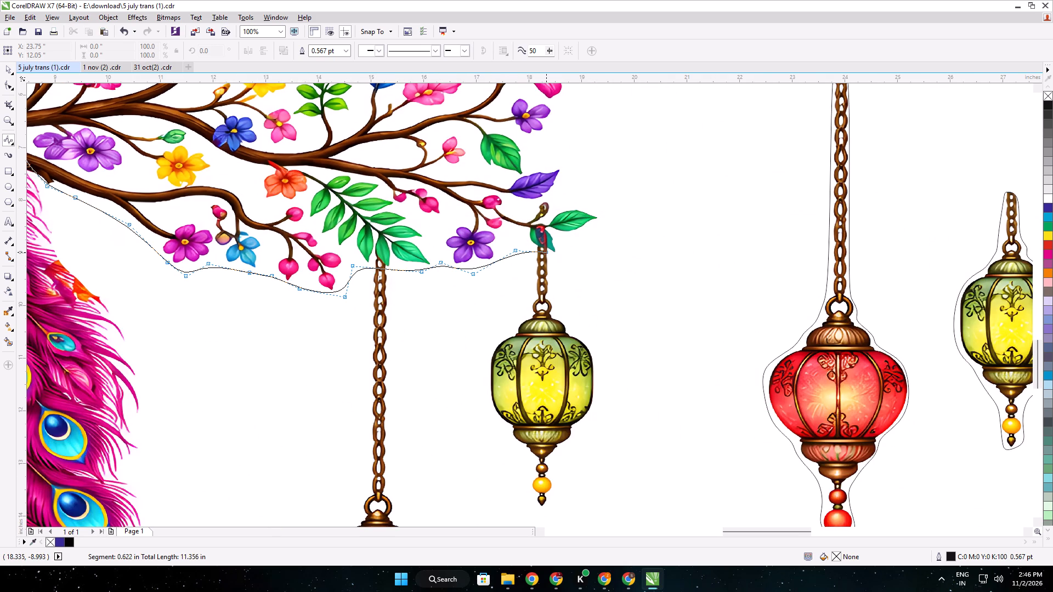
pyautogui.click(546, 252)
pyautogui.click(572, 247)
pyautogui.click(609, 227)
pyautogui.click(603, 215)
pyautogui.click(564, 198)
# Continue the B-spline outline up past the purple and green leaves and around the large pink flower.
pyautogui.click(560, 180)
pyautogui.click(571, 142)
pyautogui.click(523, 150)
pyautogui.click(560, 121)
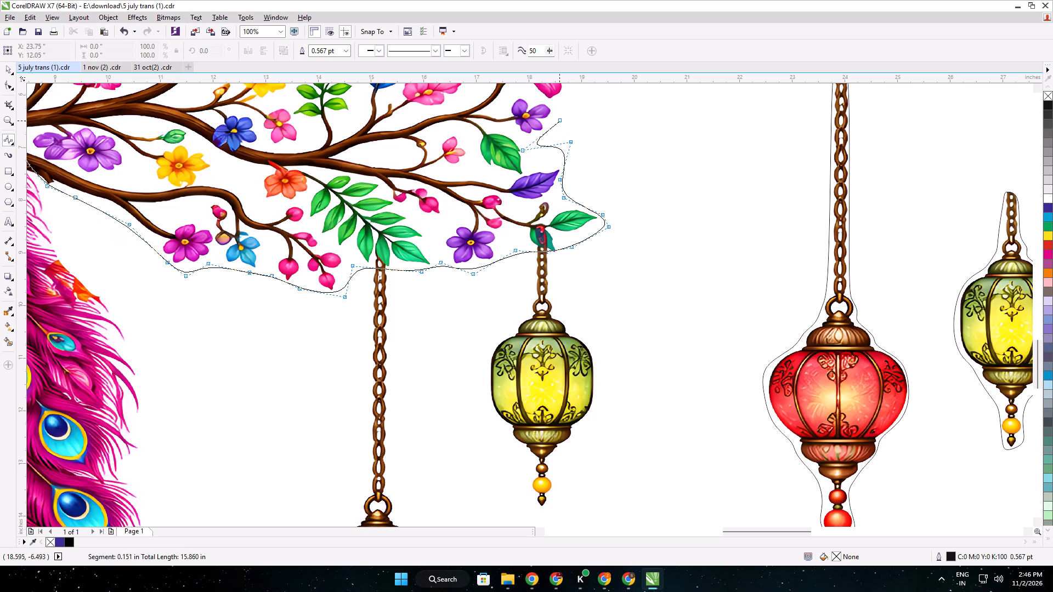
pyautogui.moveTo(553, 115); pyautogui.dragTo(494, 369, button='middle')
pyautogui.click(514, 343)
pyautogui.click(512, 310)
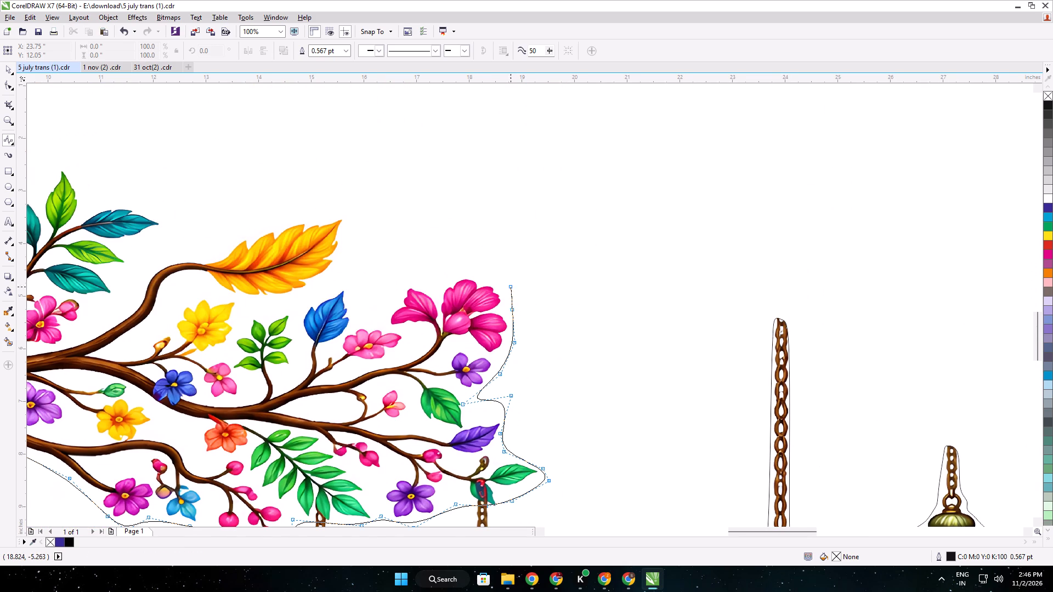
pyautogui.click(500, 279)
pyautogui.click(440, 267)
pyautogui.click(399, 286)
pyautogui.click(381, 304)
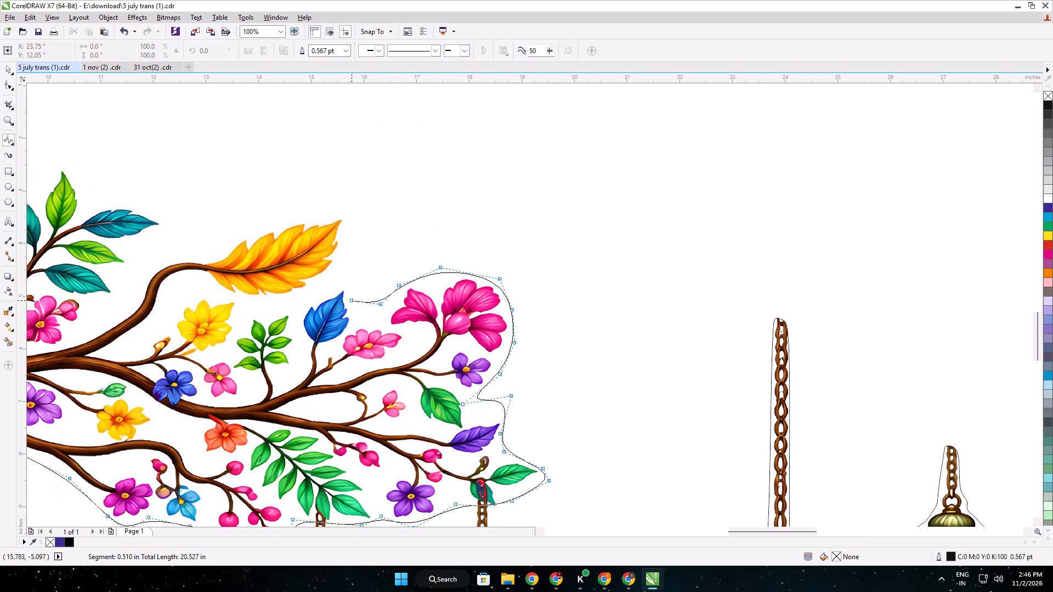
# Carry the outline around the orange leaf and over the teal leaf to the tip of the topmost green leaf.
pyautogui.click(352, 297)
pyautogui.click(334, 270)
pyautogui.click(348, 243)
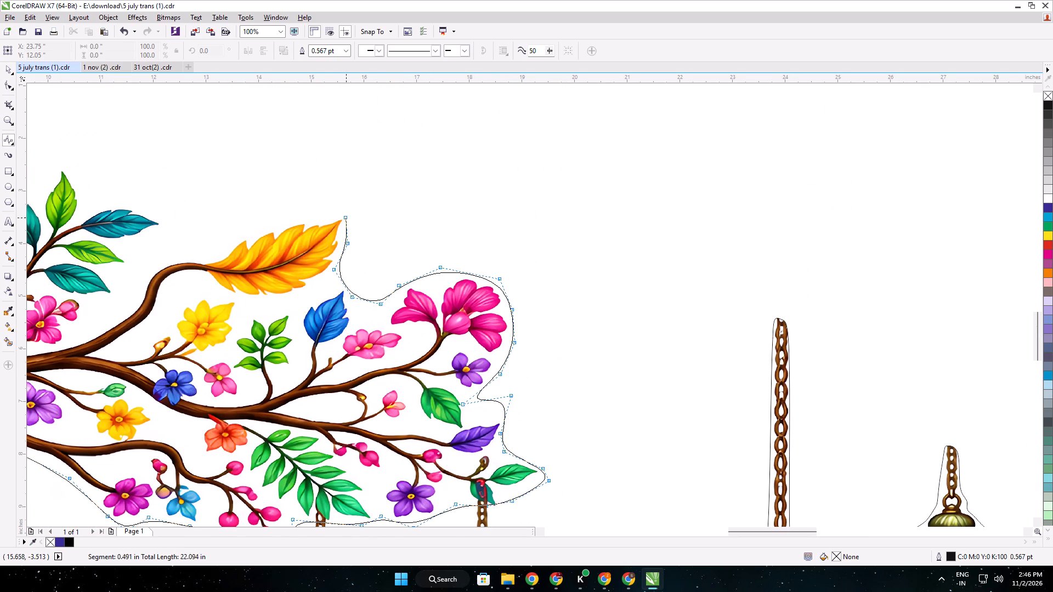
pyautogui.click(348, 215)
pyautogui.click(342, 206)
pyautogui.click(236, 235)
pyautogui.click(186, 249)
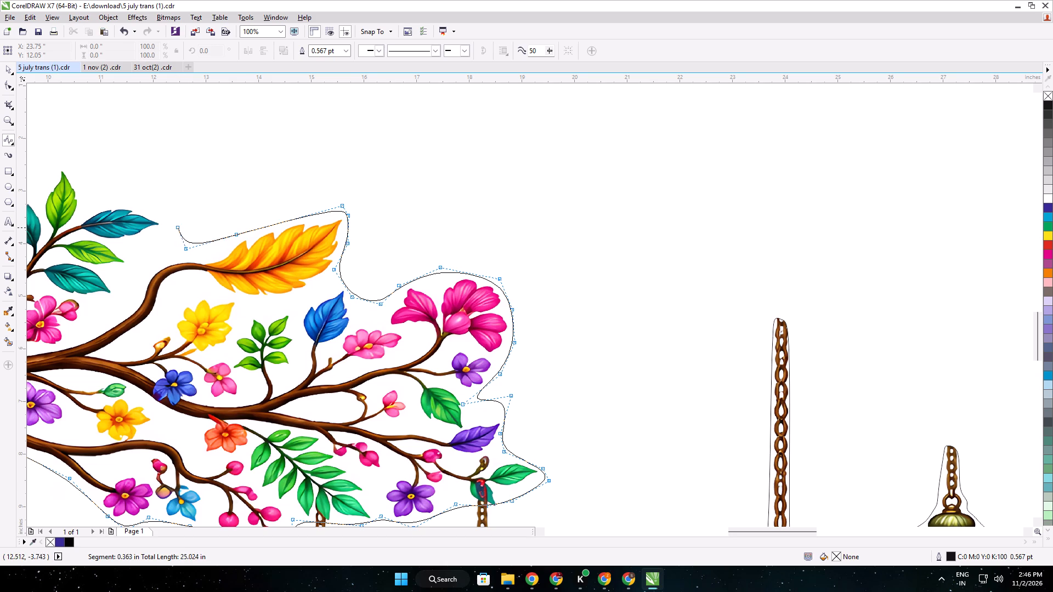
pyautogui.click(162, 213)
pyautogui.click(121, 202)
pyautogui.click(86, 195)
pyautogui.click(67, 169)
# Close the right-branch outline at its start point, passing around the upper leaves and pink berries, about 11.9" by 7.2" overall.
pyautogui.moveTo(77, 171); pyautogui.dragTo(393, 273, button='middle')
pyautogui.click(369, 264)
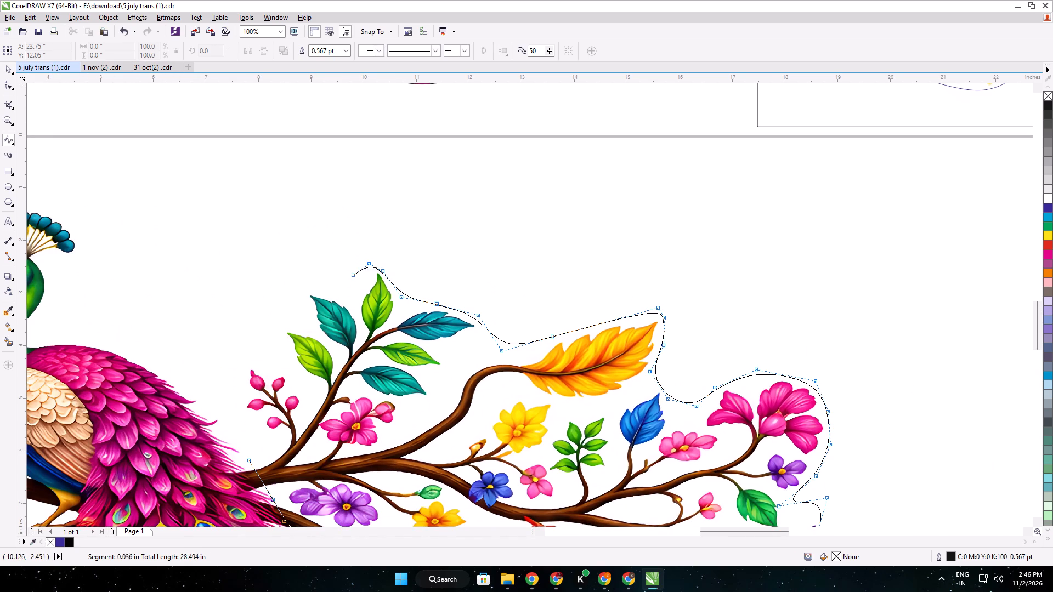
pyautogui.click(342, 293)
pyautogui.click(304, 281)
pyautogui.click(295, 320)
pyautogui.click(273, 335)
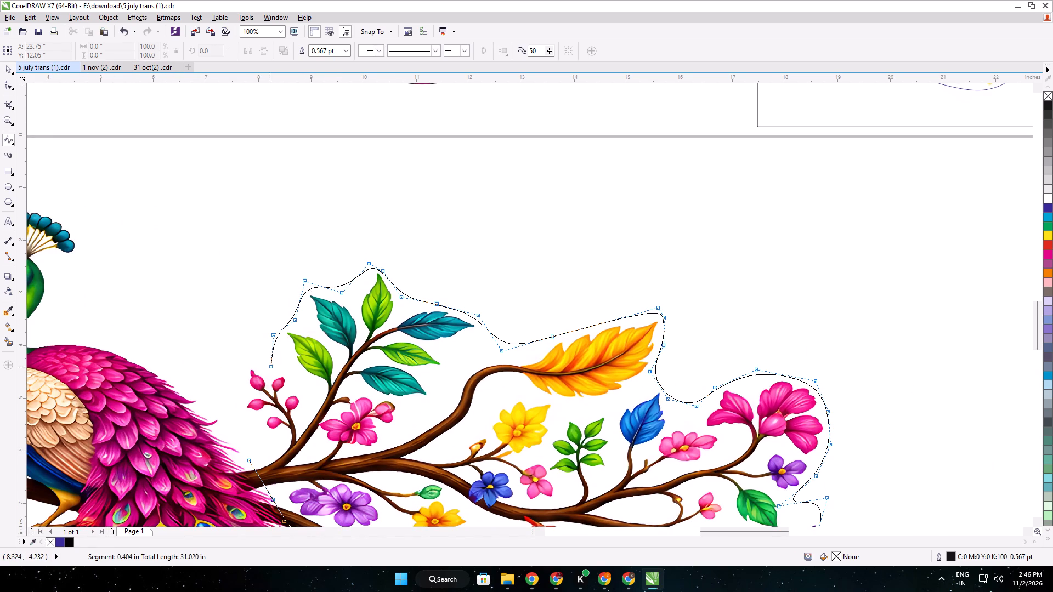
pyautogui.click(269, 371)
pyautogui.click(244, 359)
pyautogui.click(233, 395)
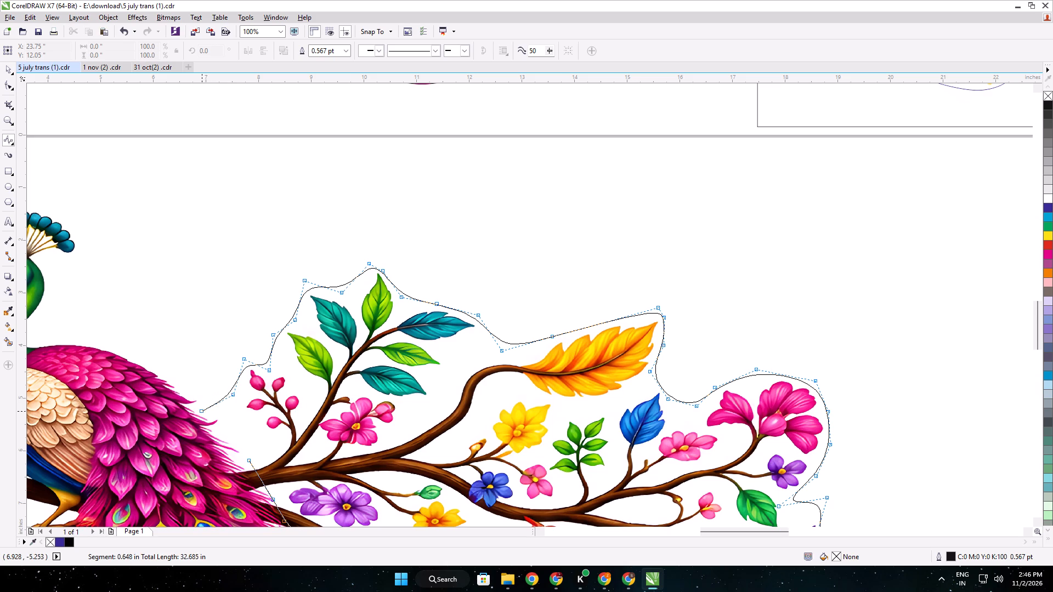
pyautogui.click(244, 435)
pyautogui.click(248, 458)
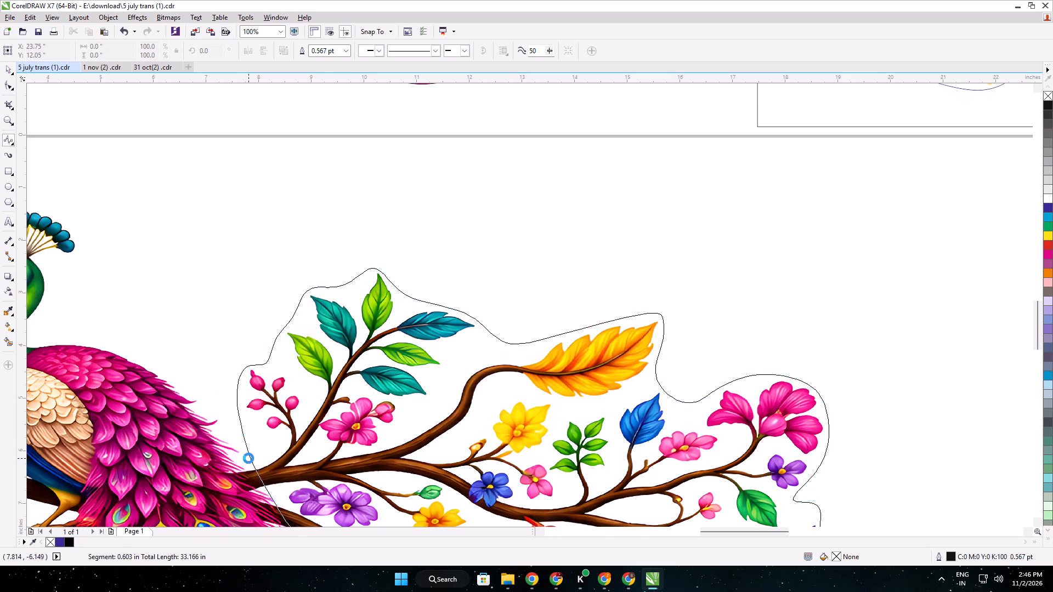
# Intersect the peacock artwork with the closed right-branch outline to cut out the branch piece, and clear the selection.
pyautogui.scroll(-1, 278, 390)
pyautogui.moveTo(281, 392); pyautogui.dragTo(518, 286, button='middle')
pyautogui.scroll(-1, 518, 286)
pyautogui.click(6, 64)
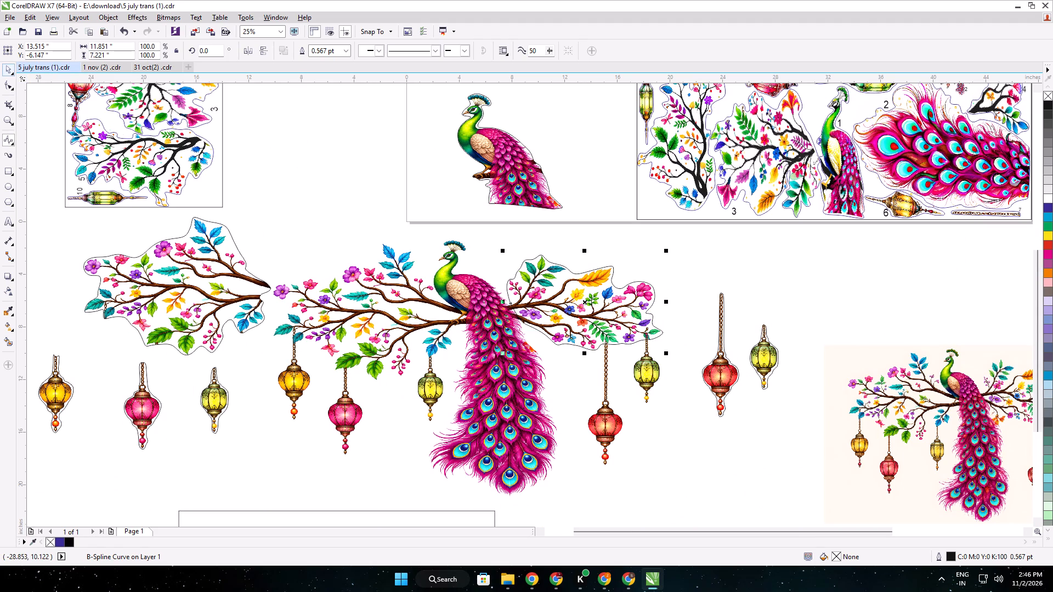
pyautogui.keyDown('shift'); pyautogui.click(468, 293); pyautogui.keyUp('shift')
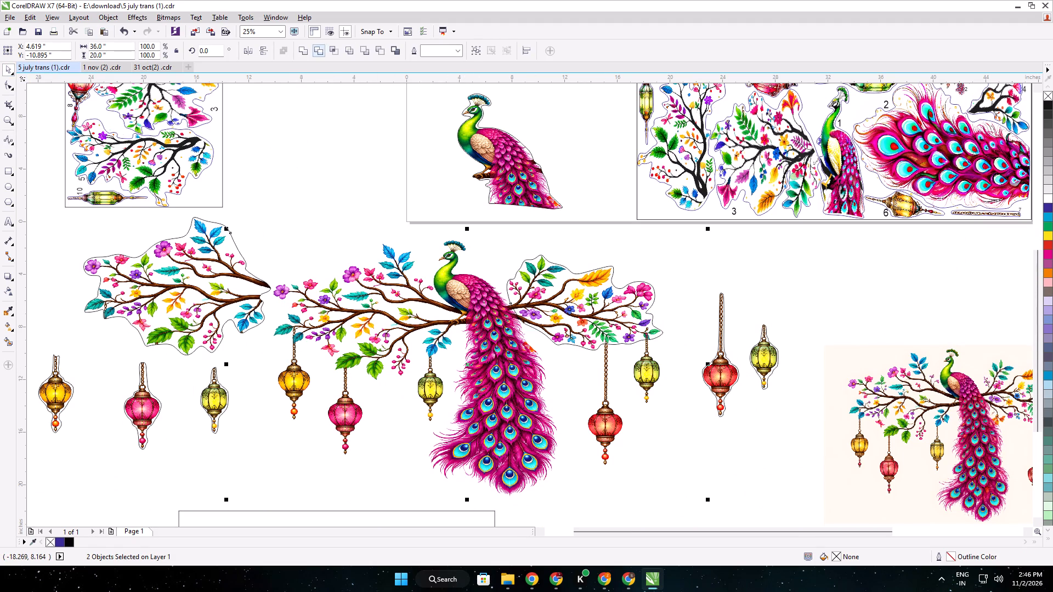
pyautogui.click(335, 54)
pyautogui.click(331, 135)
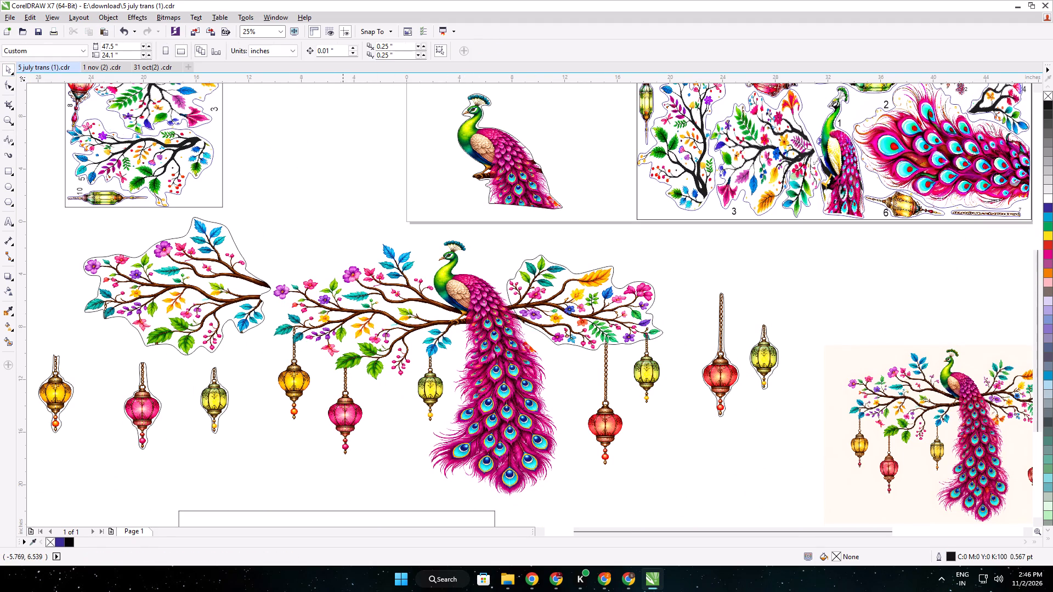
# Start a marquee selection from the empty area between the tall print sheet and the separate peacock body piece.
pyautogui.scroll(-1, 628, 418)
pyautogui.click(448, 229)
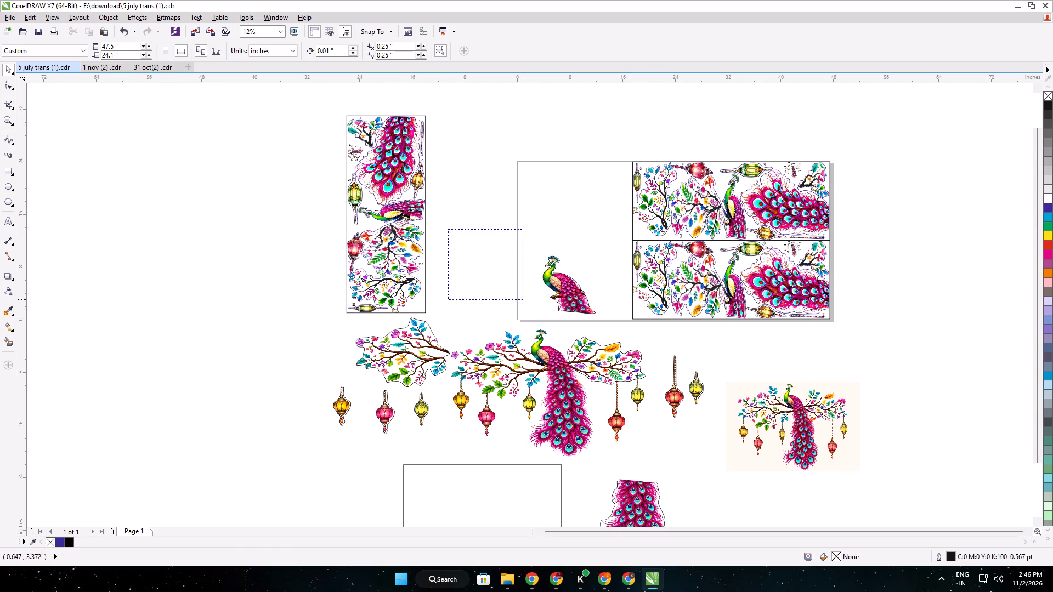